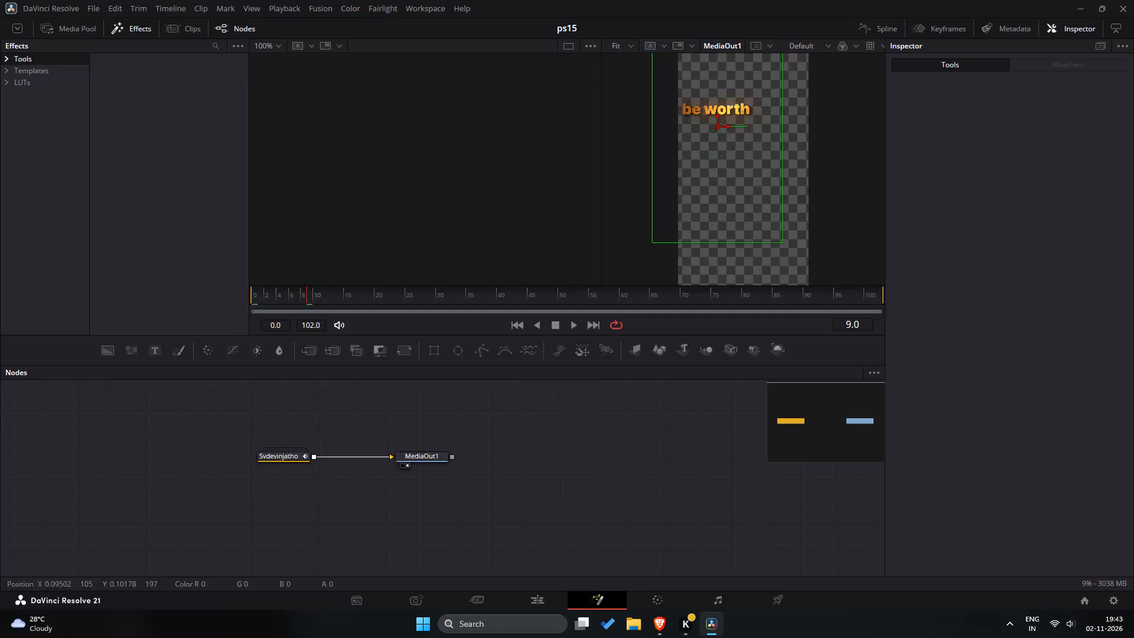
Return to the edit timeline and play back the title sequence from the "be worth" text into the calendar section.
{"action": "left_click", "coordinate": [546, 598]}
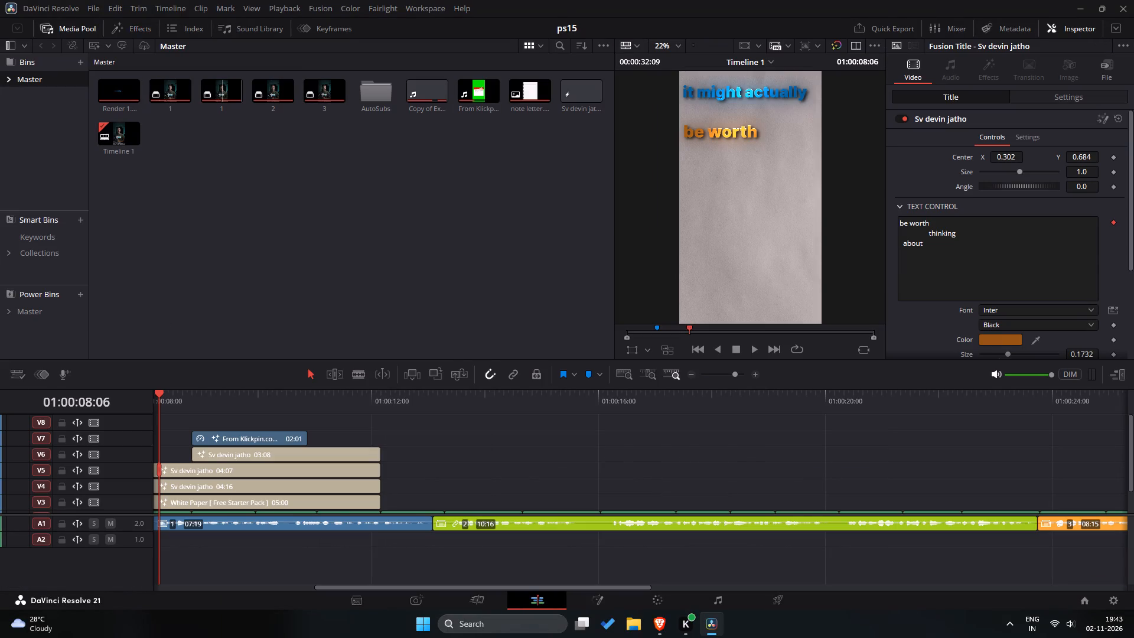
{"action": "key", "text": "space"}
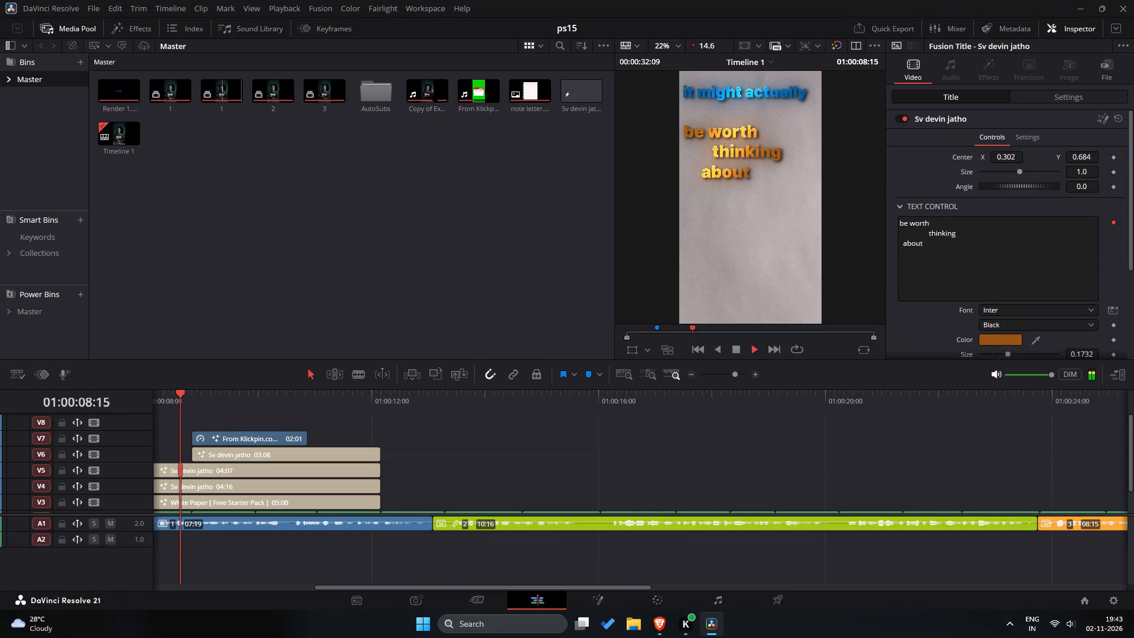
{"action": "key", "text": "space"}
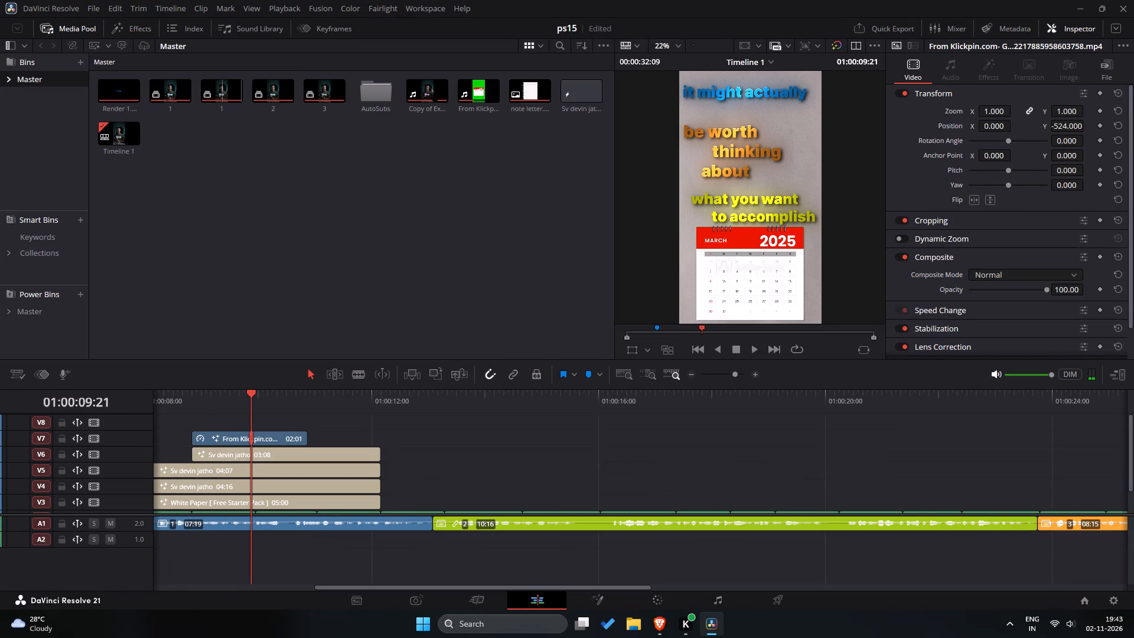
Park the playhead at 01:00:10:06 and open the White Paper background clip on track V3 in Fusion.
{"action": "left_click_drag", "start_coordinate": [250, 401], "coordinate": [272, 473]}
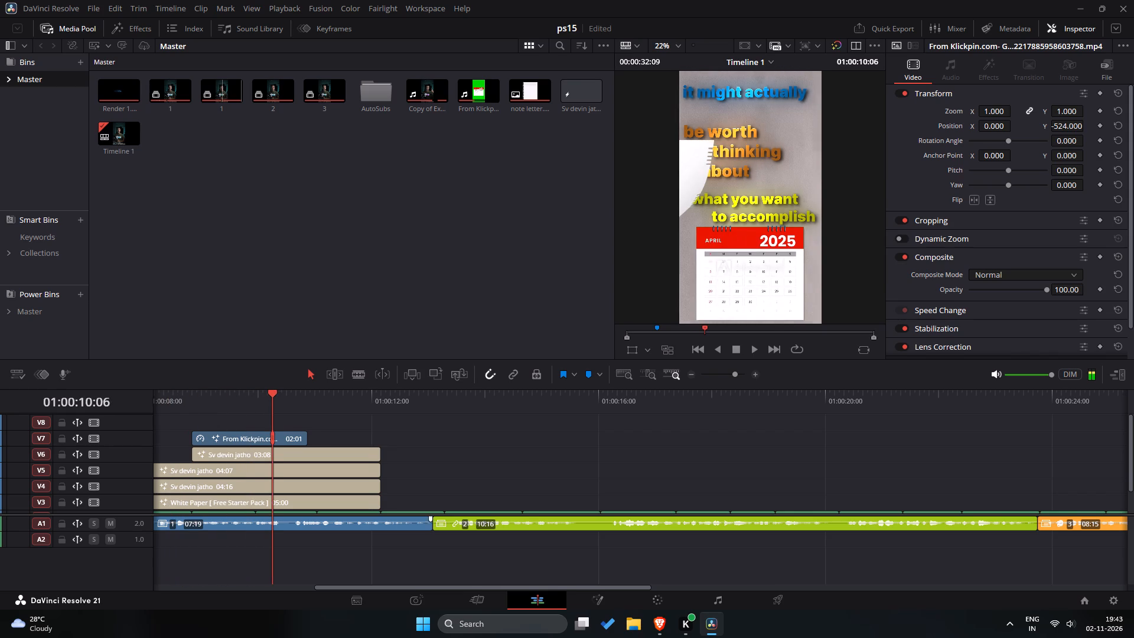
{"action": "right_click", "coordinate": [295, 496]}
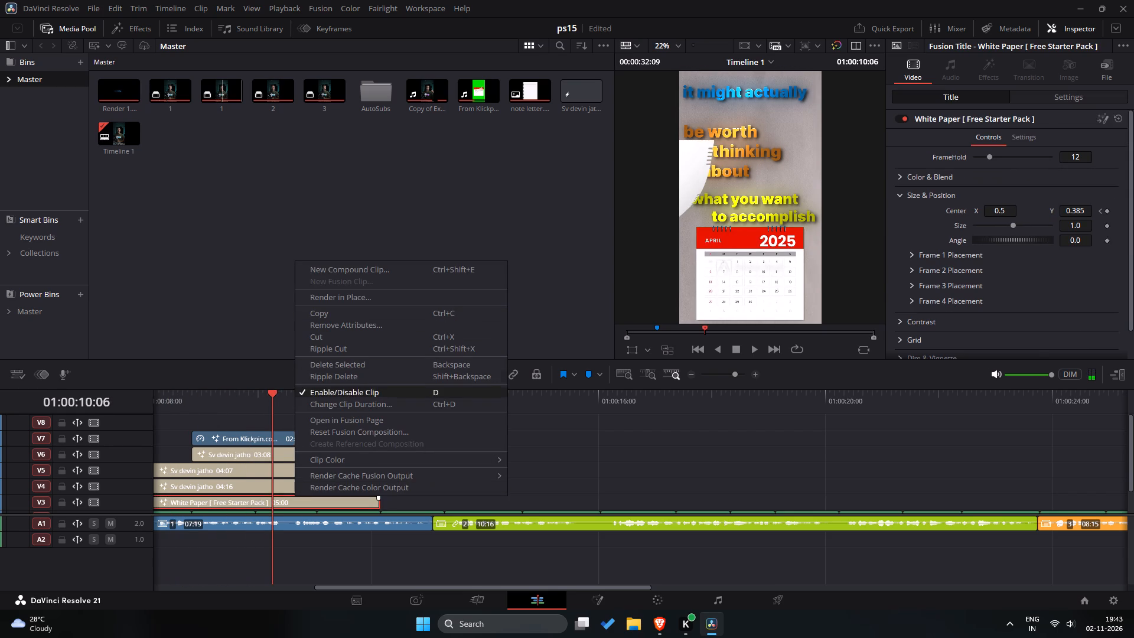
{"action": "left_click", "coordinate": [348, 419]}
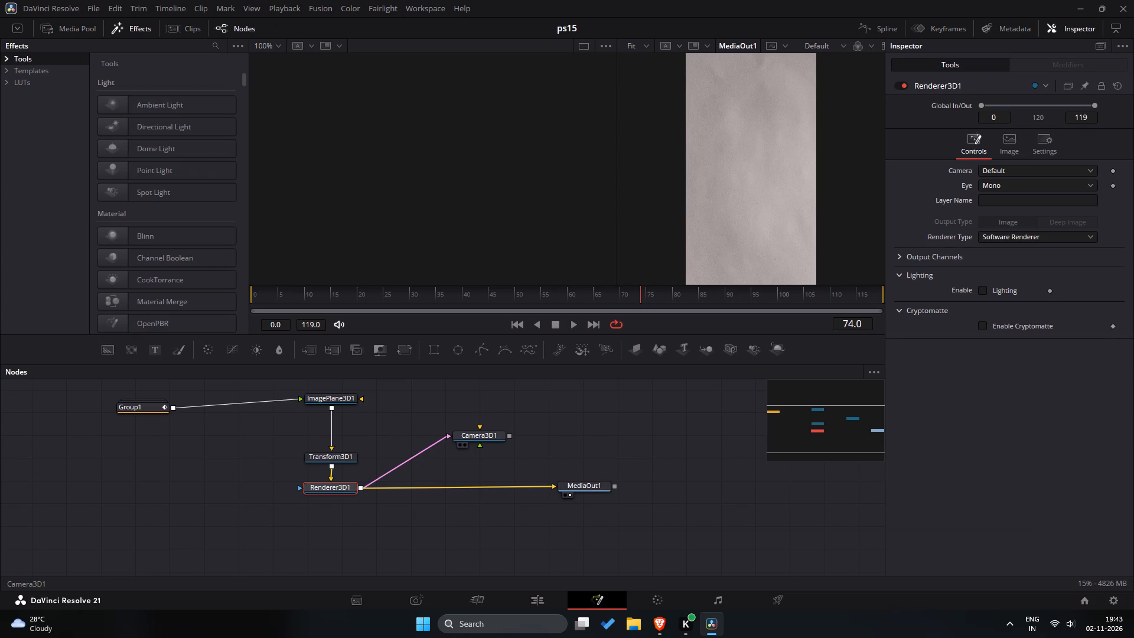
Select the Camera3D1 node and show it in the empty viewer beside the MediaOut1 output.
{"action": "left_click", "coordinate": [489, 435]}
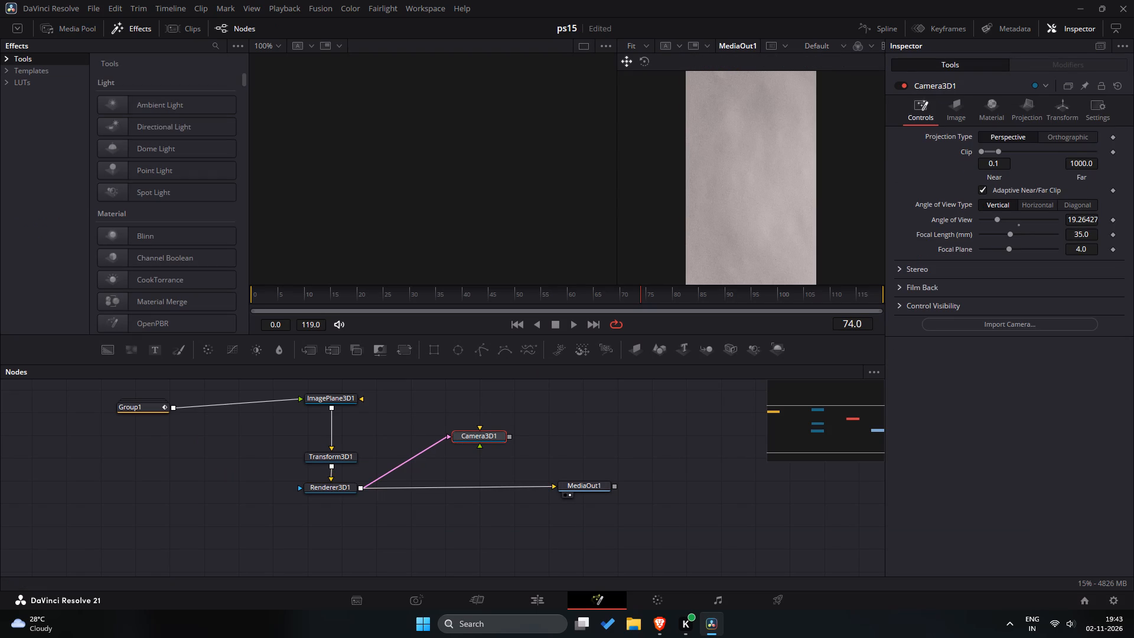
{"action": "left_click_drag", "start_coordinate": [488, 432], "coordinate": [457, 198]}
{"action": "left_click_drag", "start_coordinate": [457, 198], "coordinate": [448, 164]}
Examine the paper plane and the camera's frustum in the Camera3D1 perspective view from different distances and angles.
{"action": "scroll", "coordinate": [459, 223], "scroll_direction": "up", "scroll_amount": 6}
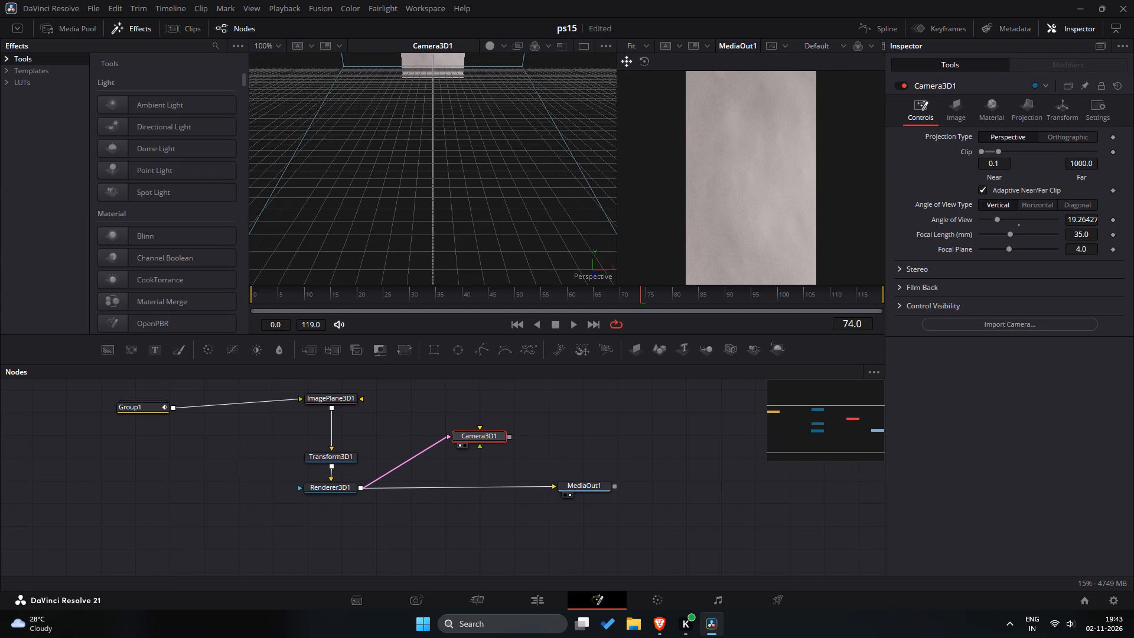
{"action": "scroll", "coordinate": [470, 232], "scroll_direction": "up", "scroll_amount": 1}
{"action": "scroll", "coordinate": [469, 234], "scroll_direction": "down", "scroll_amount": 8}
{"action": "scroll", "coordinate": [475, 187], "scroll_direction": "down", "scroll_amount": 10, "text": "shift"}
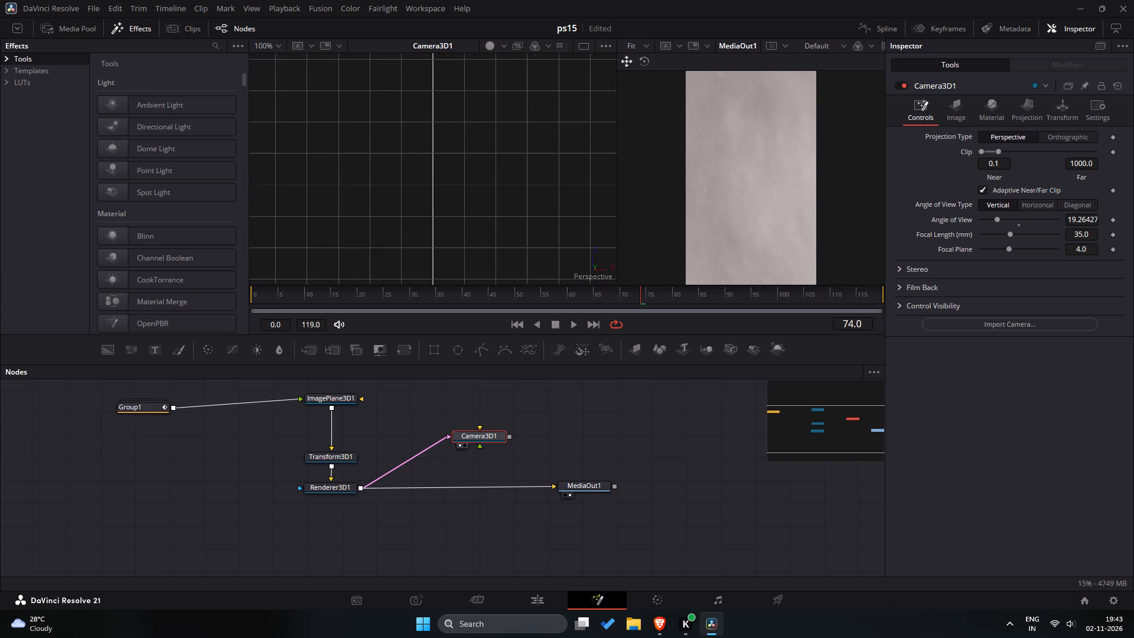
{"action": "scroll", "coordinate": [475, 189], "scroll_direction": "down", "scroll_amount": 12, "text": "shift"}
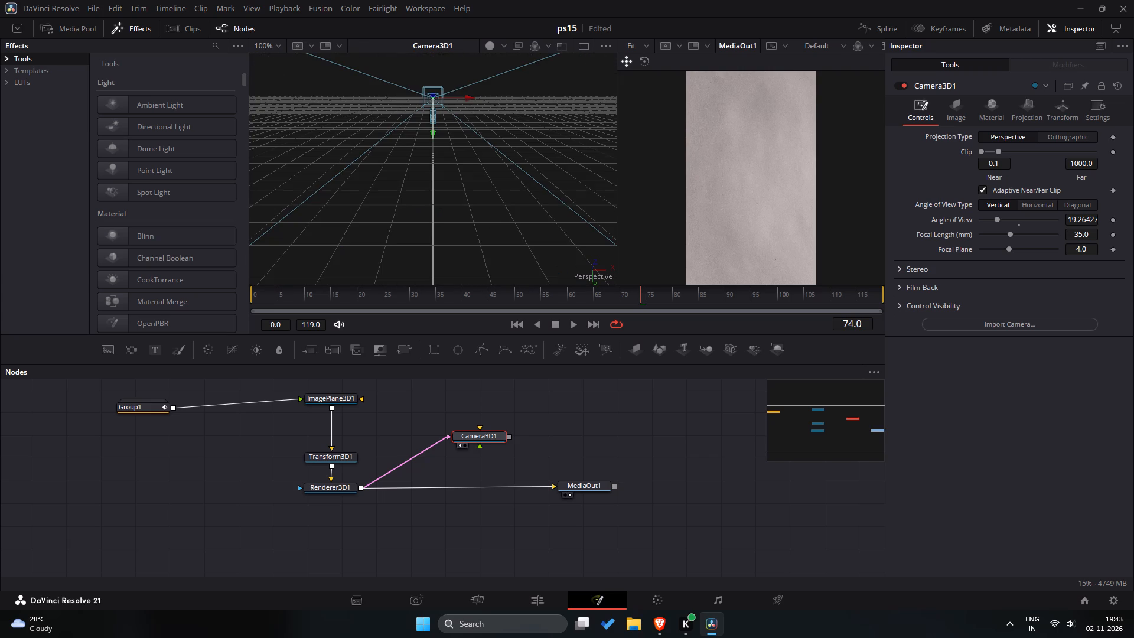
{"action": "scroll", "coordinate": [475, 193], "scroll_direction": "up", "scroll_amount": 9, "text": "shift"}
{"action": "scroll", "coordinate": [475, 197], "scroll_direction": "down", "scroll_amount": 1}
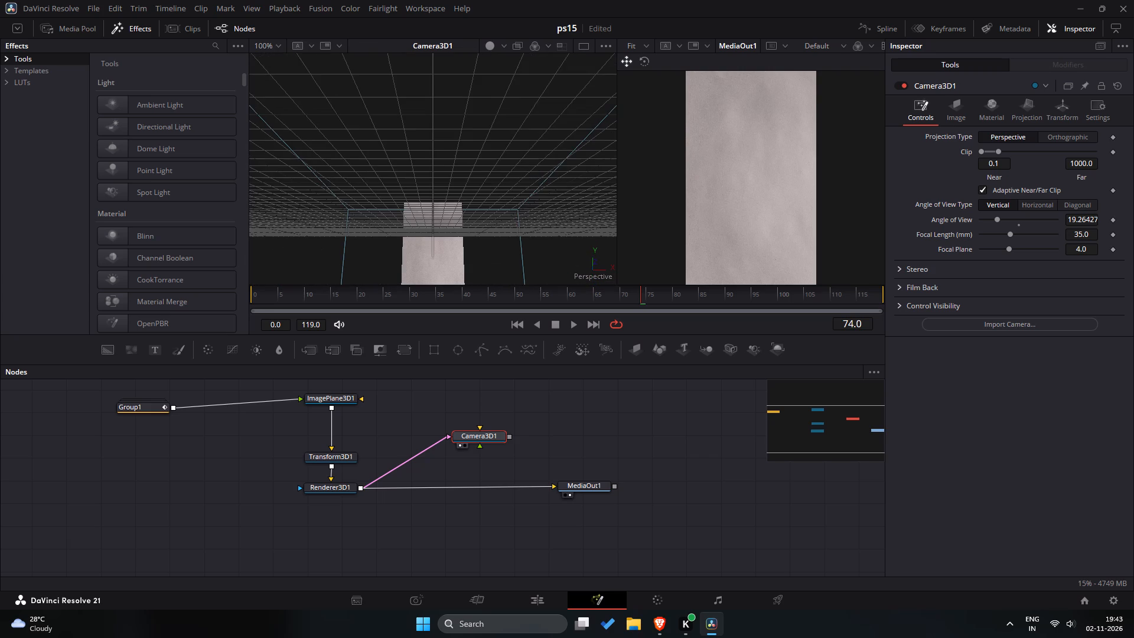
{"action": "scroll", "coordinate": [475, 197], "scroll_direction": "down", "scroll_amount": 3}
{"action": "scroll", "coordinate": [475, 197], "scroll_direction": "down", "scroll_amount": 1, "text": "shift"}
{"action": "scroll", "coordinate": [475, 197], "scroll_direction": "up", "scroll_amount": 1, "text": "shift"}
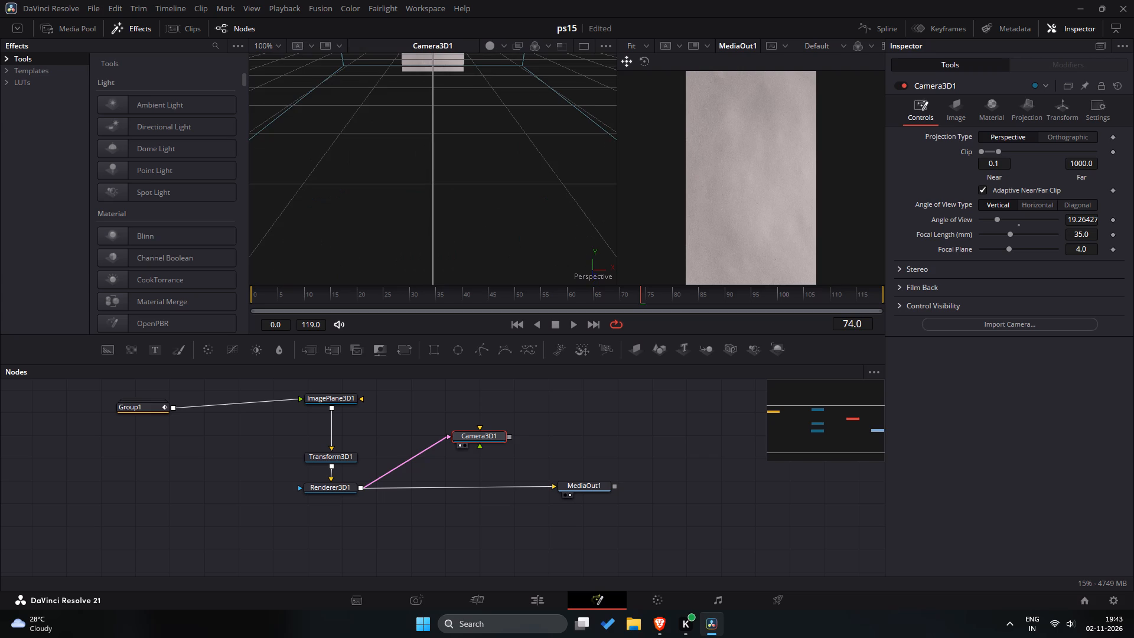
{"action": "scroll", "coordinate": [475, 197], "scroll_direction": "up", "scroll_amount": 1, "text": "shift"}
{"action": "scroll", "coordinate": [475, 198], "scroll_direction": "down", "scroll_amount": 7}
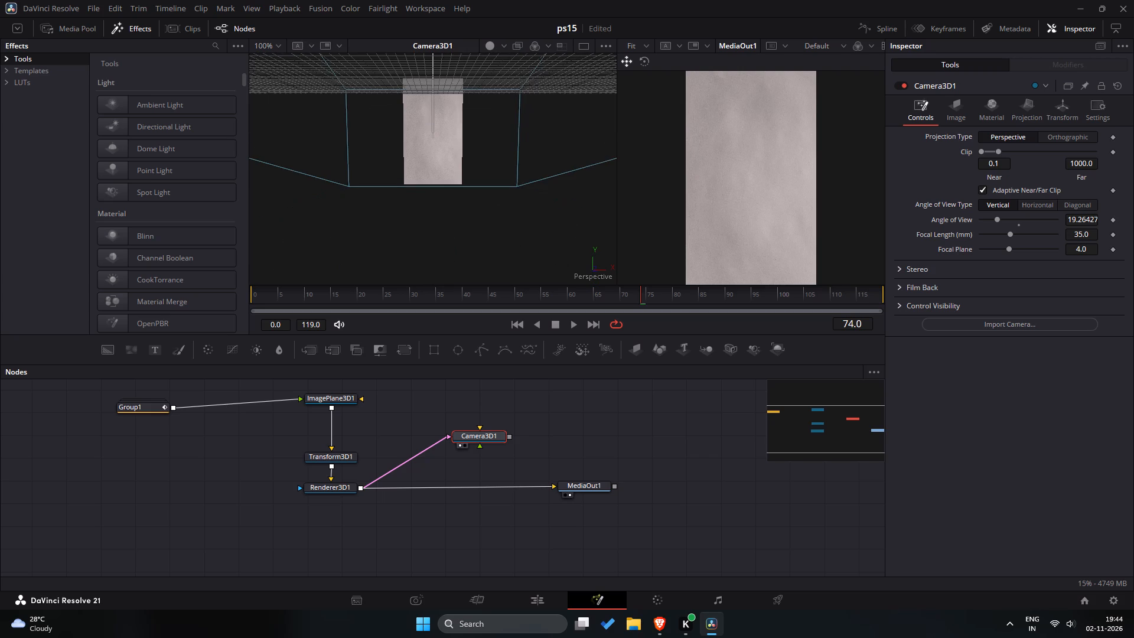
{"action": "scroll", "coordinate": [475, 200], "scroll_direction": "up", "scroll_amount": 20}
{"action": "scroll", "coordinate": [475, 200], "scroll_direction": "up", "scroll_amount": 11}
{"action": "key", "text": "a"}
{"action": "key", "text": "a"}
{"action": "key", "text": "a"}
{"action": "key", "text": "a"}
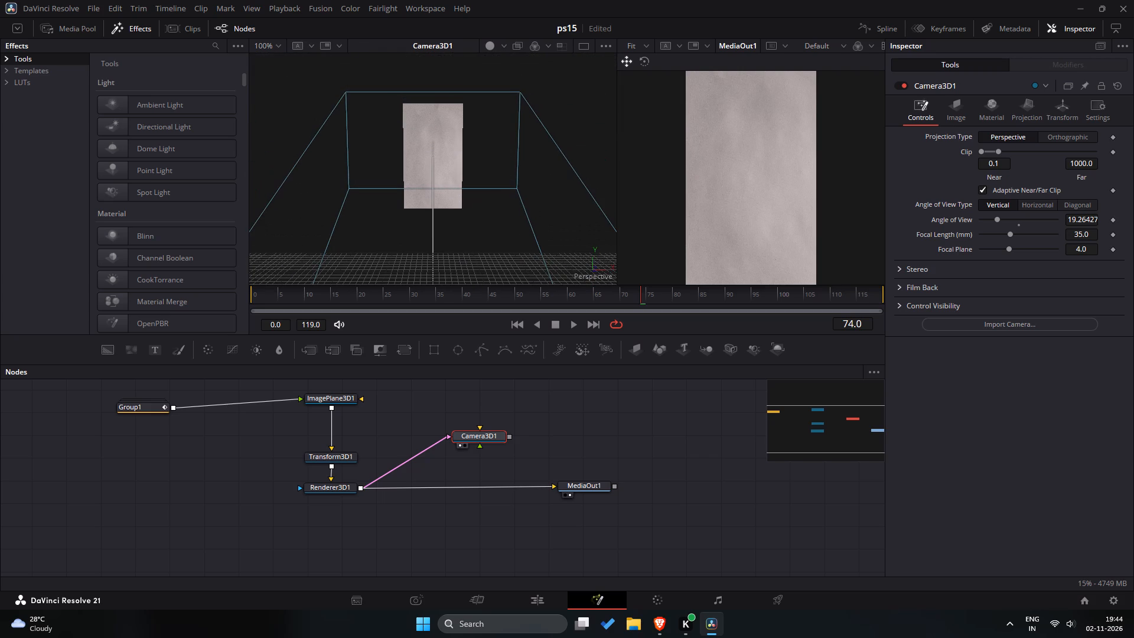
{"action": "left_click_drag", "start_coordinate": [451, 200], "coordinate": [507, 206]}
{"action": "middle_click_drag", "start_coordinate": [472, 203], "coordinate": [482, 265]}
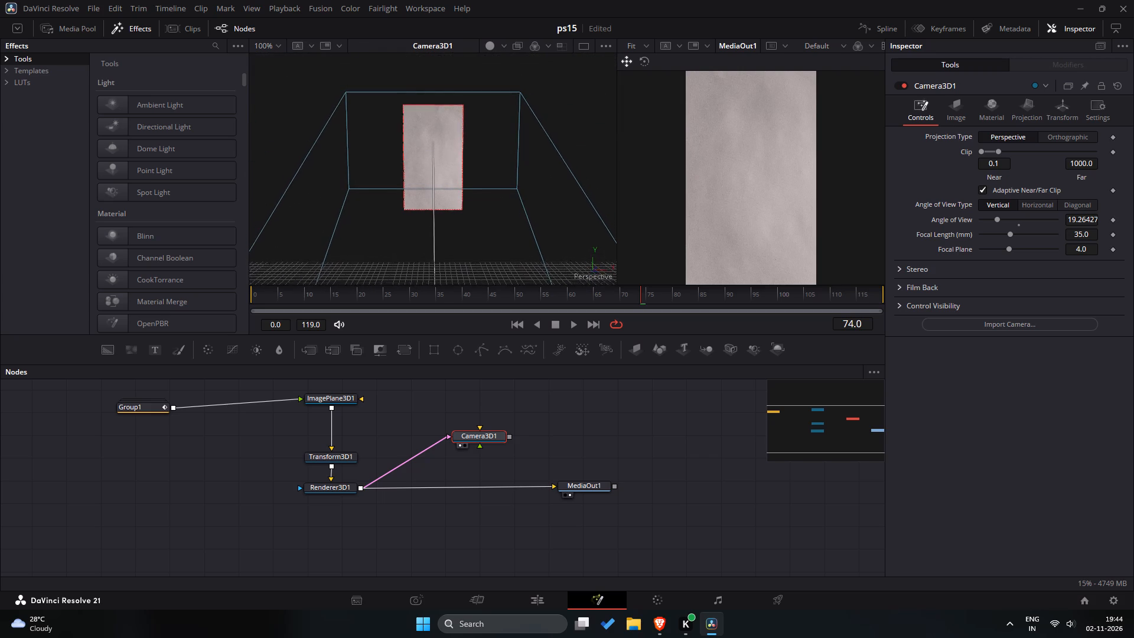
{"action": "middle_click_drag", "start_coordinate": [482, 265], "coordinate": [491, 8]}
{"action": "key", "text": "s"}
{"action": "key", "text": "s"}
{"action": "key", "text": "s"}
{"action": "key", "text": "s"}
{"action": "key", "text": "s"}
{"action": "key", "text": "s"}
{"action": "key", "text": "s"}
{"action": "key", "text": "s"}
{"action": "key", "text": "s"}
{"action": "key", "text": "s"}
{"action": "key", "text": "s"}
{"action": "key", "text": "s"}
{"action": "key", "text": "s"}
{"action": "key", "text": "s"}
{"action": "key", "text": "s"}
{"action": "key", "text": "s"}
{"action": "key", "text": "s"}
{"action": "key", "text": "s"}
{"action": "key", "text": "s"}
{"action": "key", "text": "s"}
{"action": "middle_click_drag", "start_coordinate": [449, 225], "coordinate": [513, 216]}
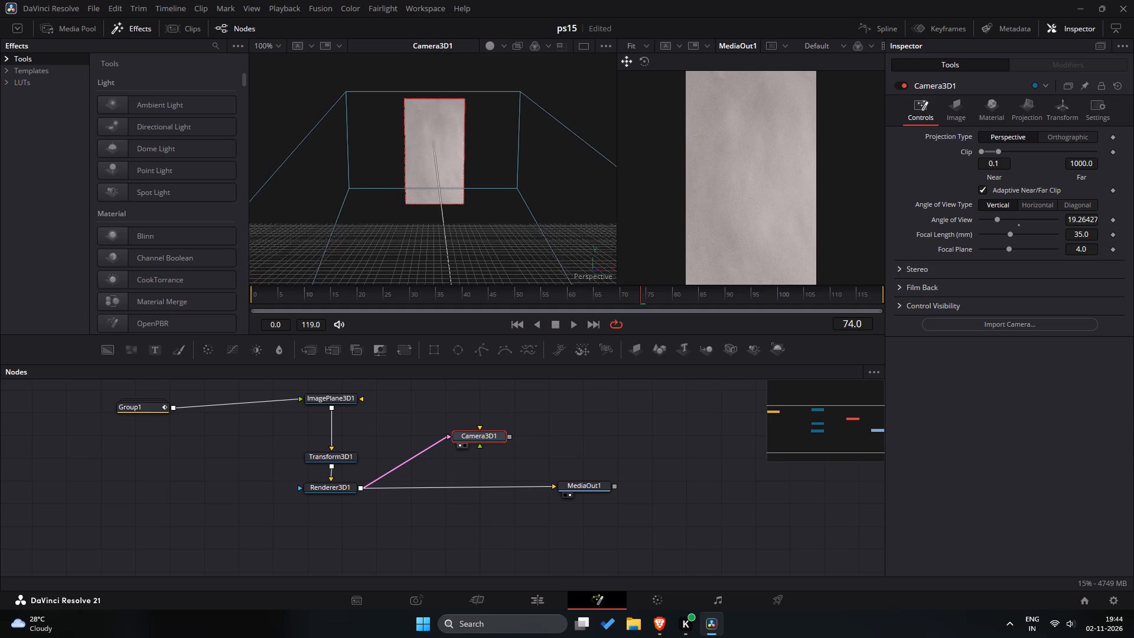
{"action": "middle_click_drag", "start_coordinate": [513, 216], "coordinate": [565, 213]}
{"action": "left_click", "coordinate": [602, 261]}
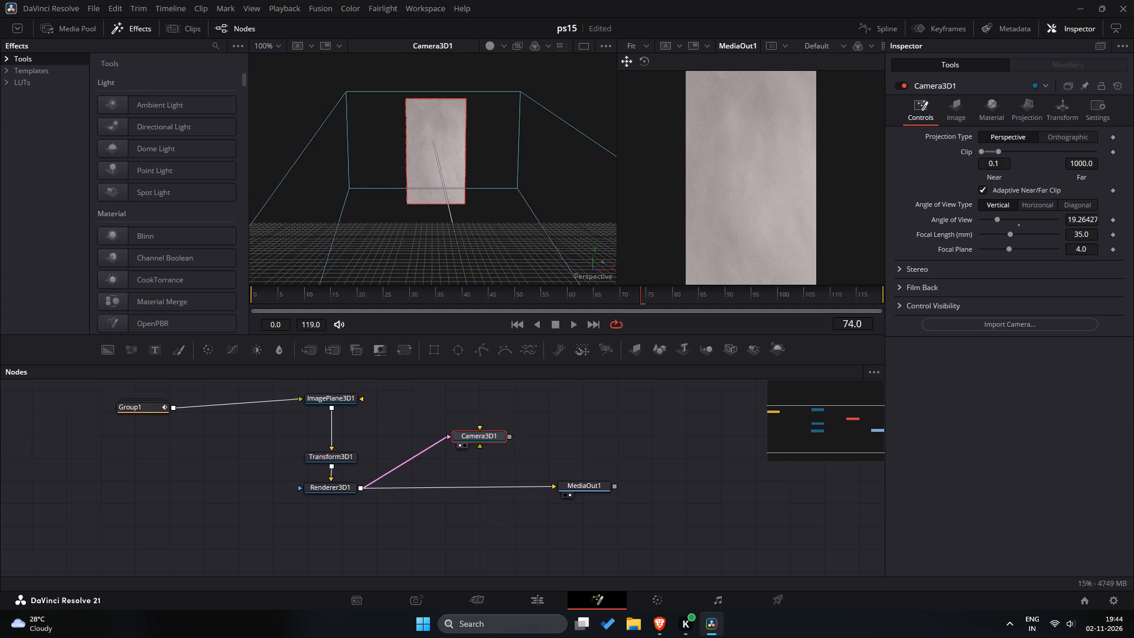
{"action": "left_click_drag", "start_coordinate": [595, 272], "coordinate": [586, 269]}
{"action": "key", "text": "d"}
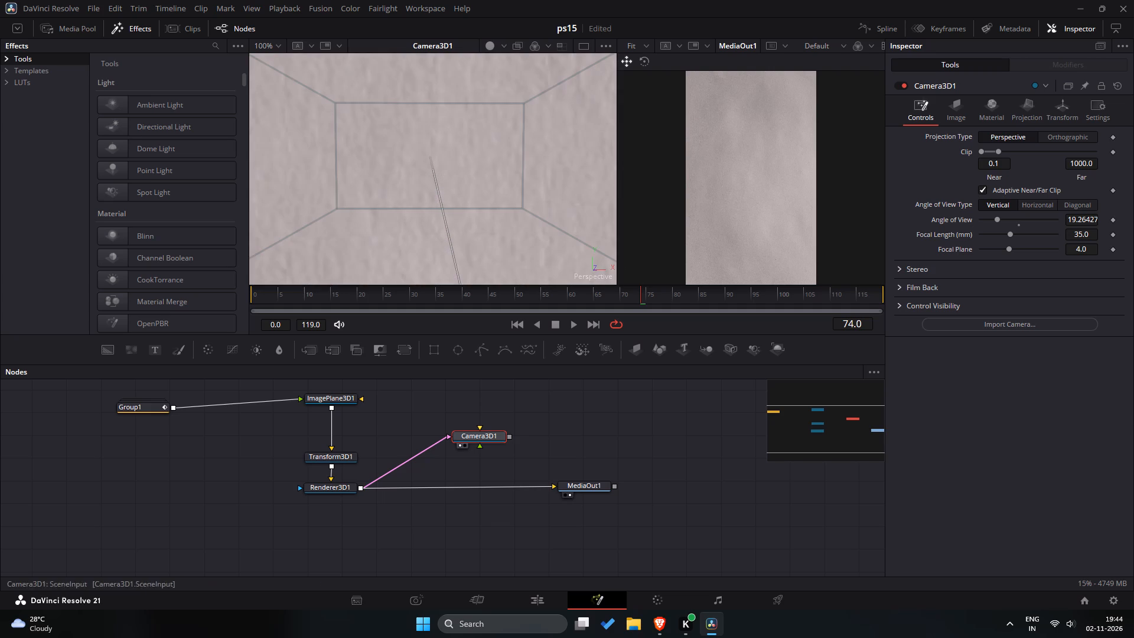
{"action": "key", "text": "a"}
{"action": "key", "text": "s"}
{"action": "key", "text": "a"}
{"action": "type", "text": "dd"}
{"action": "key", "text": "w"}
{"action": "scroll", "coordinate": [431, 155], "scroll_direction": "down", "scroll_amount": 6}
{"action": "scroll", "coordinate": [436, 194], "scroll_direction": "up", "scroll_amount": 9}
{"action": "scroll", "coordinate": [438, 197], "scroll_direction": "down", "scroll_amount": 16}
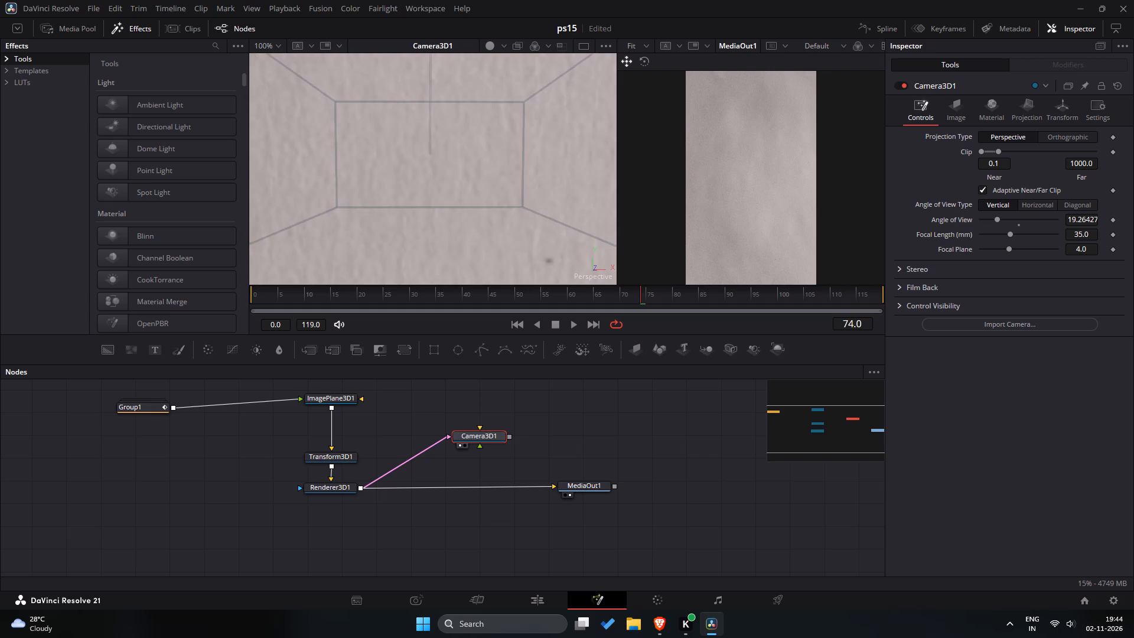
{"action": "scroll", "coordinate": [444, 204], "scroll_direction": "down", "scroll_amount": 13}
{"action": "scroll", "coordinate": [442, 272], "scroll_direction": "down", "scroll_amount": 10}
{"action": "scroll", "coordinate": [430, 136], "scroll_direction": "down", "scroll_amount": 9}
{"action": "key", "text": "s"}
{"action": "key", "text": "a"}
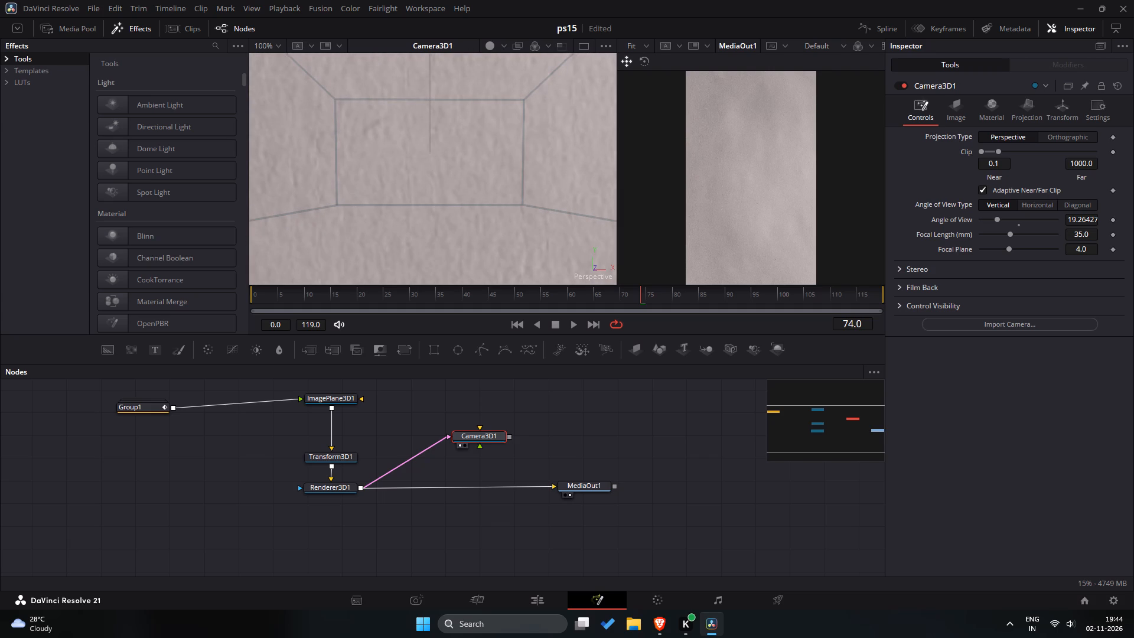
{"action": "key", "text": "a"}
{"action": "type", "text": "aad"}
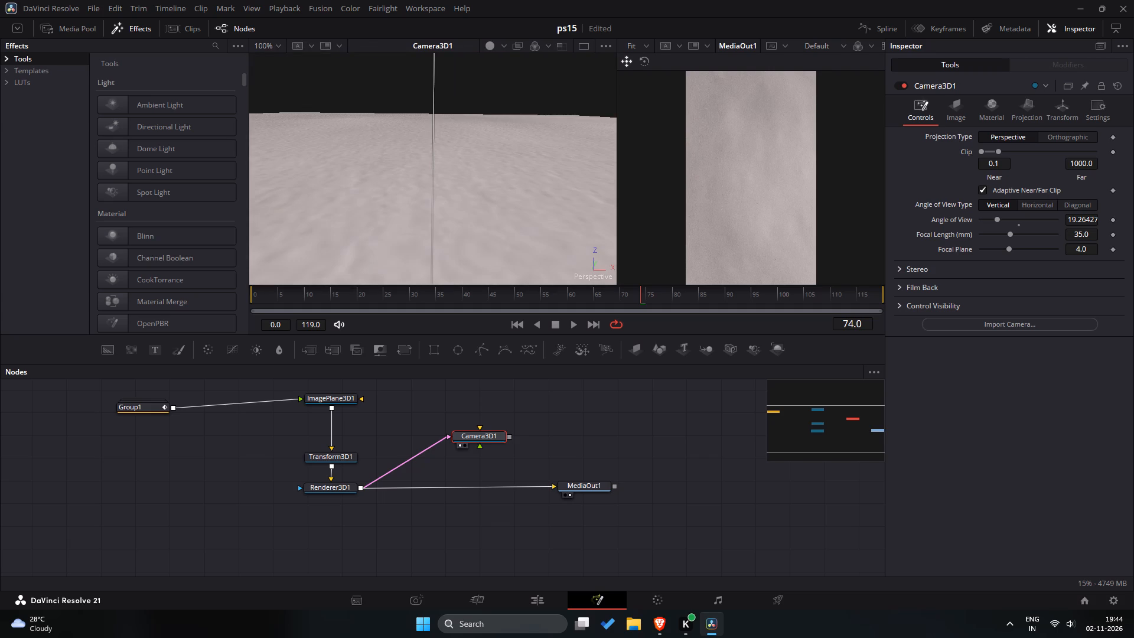
{"action": "key", "text": "w"}
{"action": "scroll", "coordinate": [434, 149], "scroll_direction": "down", "scroll_amount": 9}
{"action": "scroll", "coordinate": [436, 153], "scroll_direction": "up", "scroll_amount": 18}
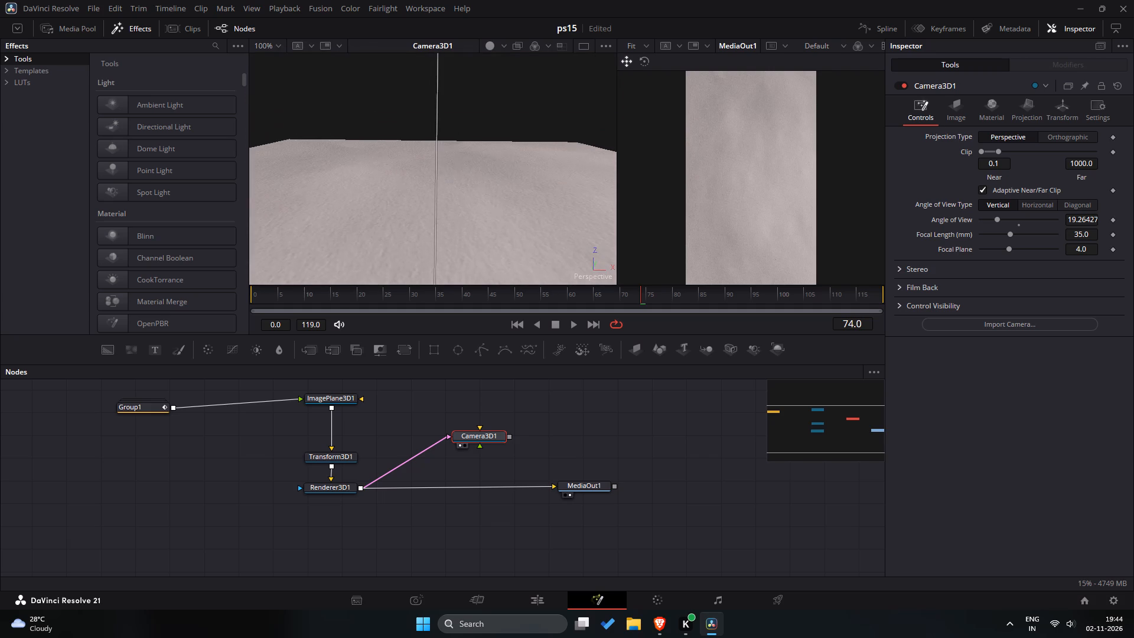
{"action": "scroll", "coordinate": [465, 191], "scroll_direction": "up", "scroll_amount": 14}
{"action": "left_click_drag", "start_coordinate": [472, 210], "coordinate": [475, 176]}
{"action": "middle_click_drag", "start_coordinate": [466, 191], "coordinate": [508, 110]}
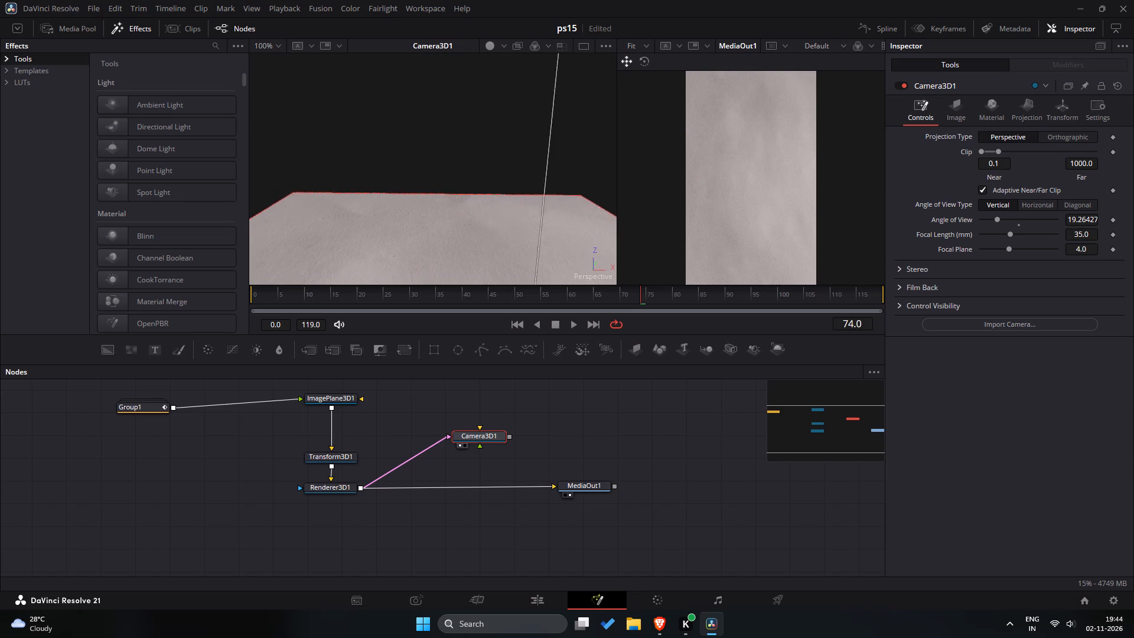
{"action": "middle_click_drag", "start_coordinate": [508, 110], "coordinate": [370, 215]}
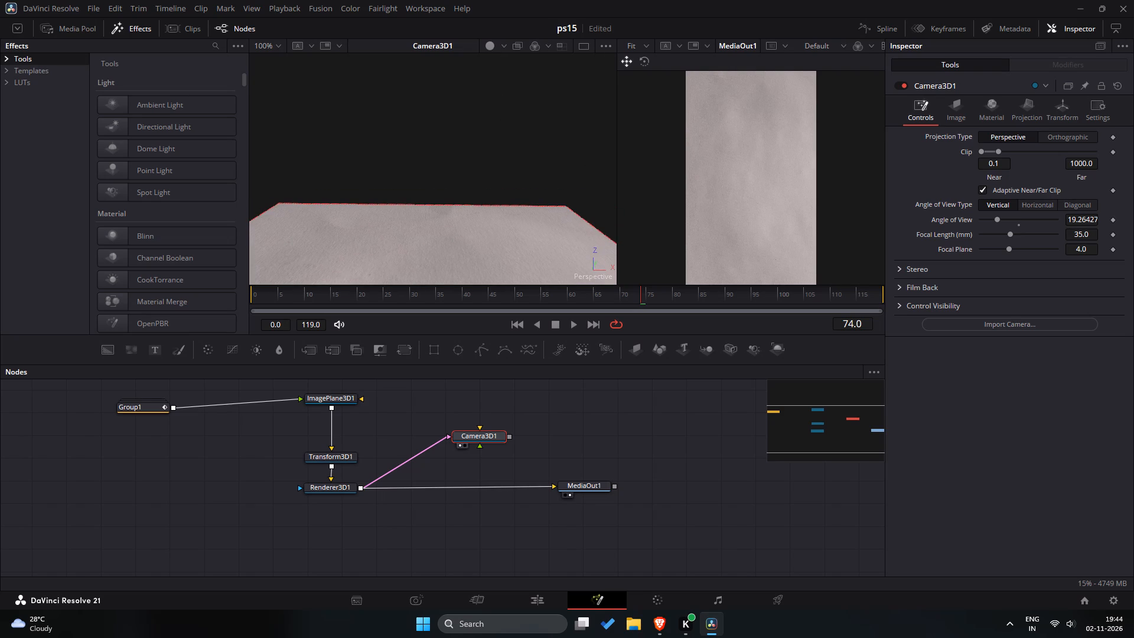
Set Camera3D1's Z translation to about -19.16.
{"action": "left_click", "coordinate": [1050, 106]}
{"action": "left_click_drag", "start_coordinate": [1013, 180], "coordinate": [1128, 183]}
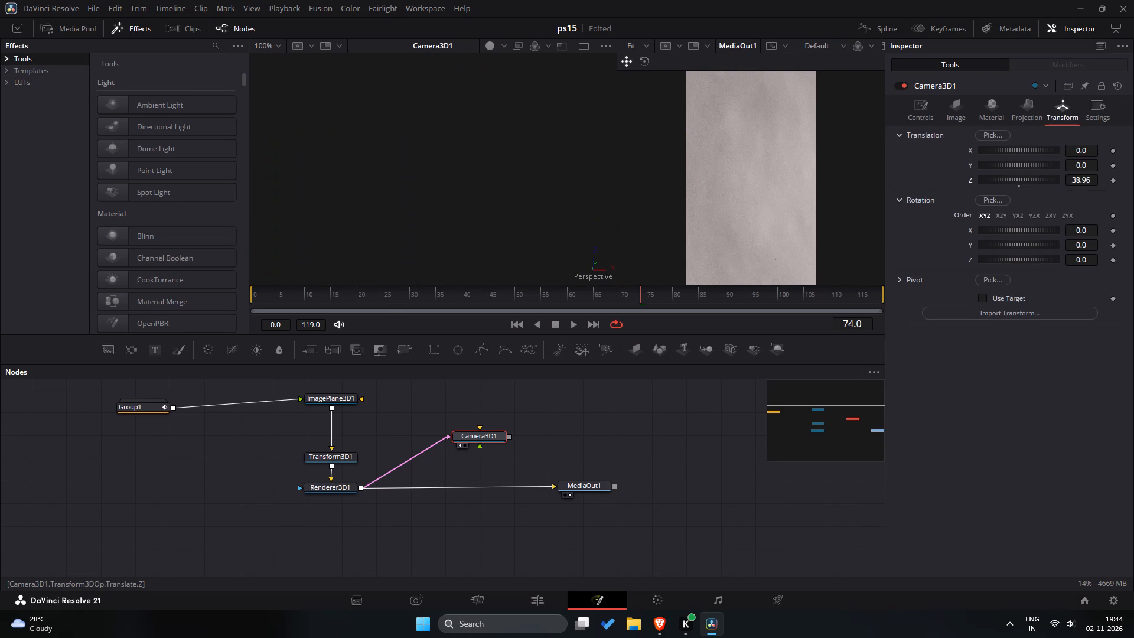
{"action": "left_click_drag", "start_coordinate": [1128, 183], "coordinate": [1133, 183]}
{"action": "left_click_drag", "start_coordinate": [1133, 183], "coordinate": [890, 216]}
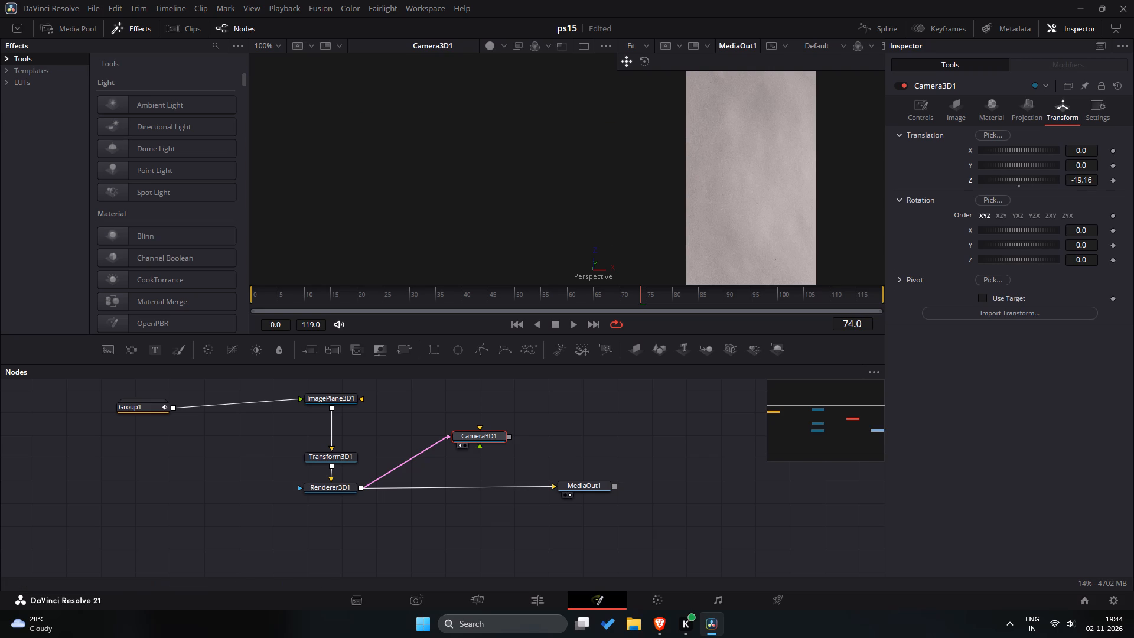
Inspect the 3D scene around the moved camera from several angles to find the paper plane relative to the frustum.
{"action": "left_click_drag", "start_coordinate": [592, 262], "coordinate": [592, 250]}
{"action": "left_click", "coordinate": [597, 253]}
{"action": "left_click_drag", "start_coordinate": [597, 274], "coordinate": [587, 266]}
{"action": "type", "text": "wsd"}
{"action": "key", "text": "s"}
{"action": "key", "text": "a"}
{"action": "type", "text": "asdd"}
{"action": "left_click_drag", "start_coordinate": [549, 230], "coordinate": [416, 216]}
{"action": "middle_click_drag", "start_coordinate": [470, 238], "coordinate": [334, 258]}
{"action": "key", "text": "a"}
{"action": "key", "text": "s"}
{"action": "key", "text": "s"}
{"action": "key", "text": "s"}
{"action": "key", "text": "s"}
{"action": "key", "text": "s"}
{"action": "key", "text": "s"}
{"action": "key", "text": "s"}
{"action": "key", "text": "s"}
{"action": "key", "text": "s"}
{"action": "key", "text": "s"}
{"action": "key", "text": "s"}
{"action": "key", "text": "s"}
{"action": "key", "text": "s"}
{"action": "key", "text": "s"}
{"action": "key", "text": "s"}
{"action": "key", "text": "s"}
{"action": "key", "text": "s"}
{"action": "key", "text": "s"}
{"action": "key", "text": "s"}
{"action": "key", "text": "s"}
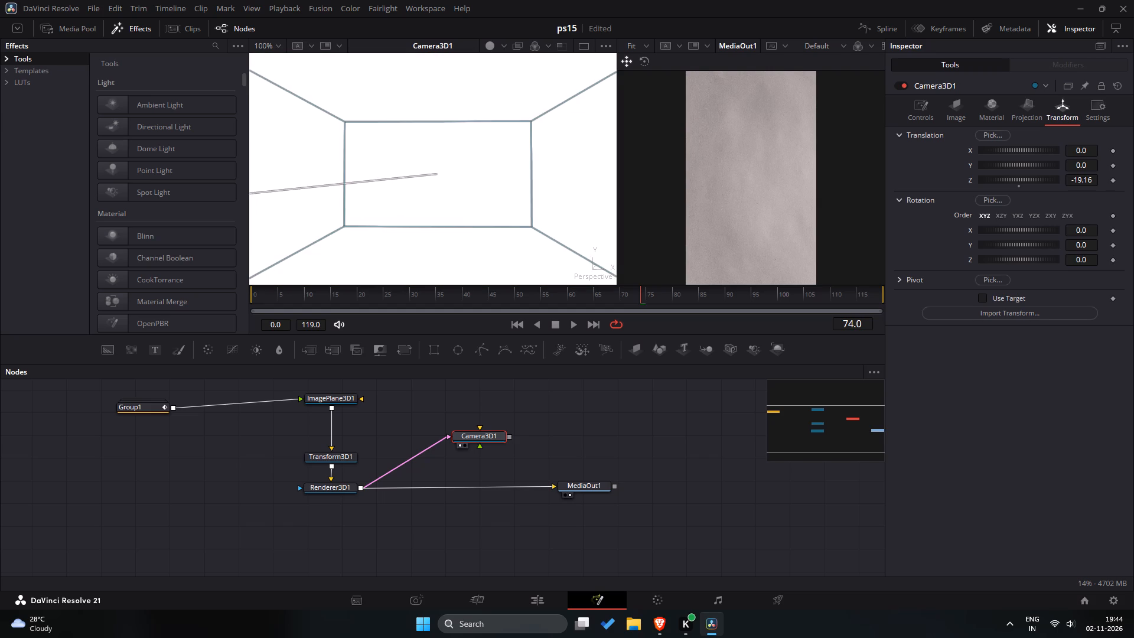
{"action": "middle_click_drag", "start_coordinate": [334, 258], "coordinate": [491, 226]}
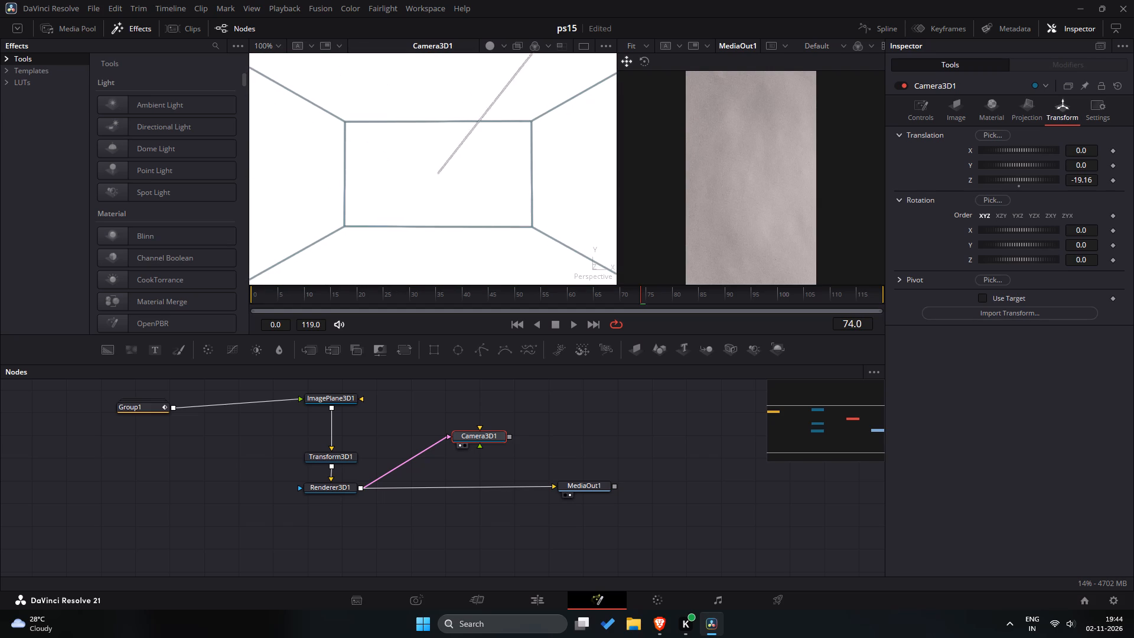
{"action": "middle_click_drag", "start_coordinate": [491, 226], "coordinate": [504, 241]}
{"action": "scroll", "coordinate": [495, 207], "scroll_direction": "down", "scroll_amount": 6}
{"action": "scroll", "coordinate": [464, 174], "scroll_direction": "up", "scroll_amount": 4}
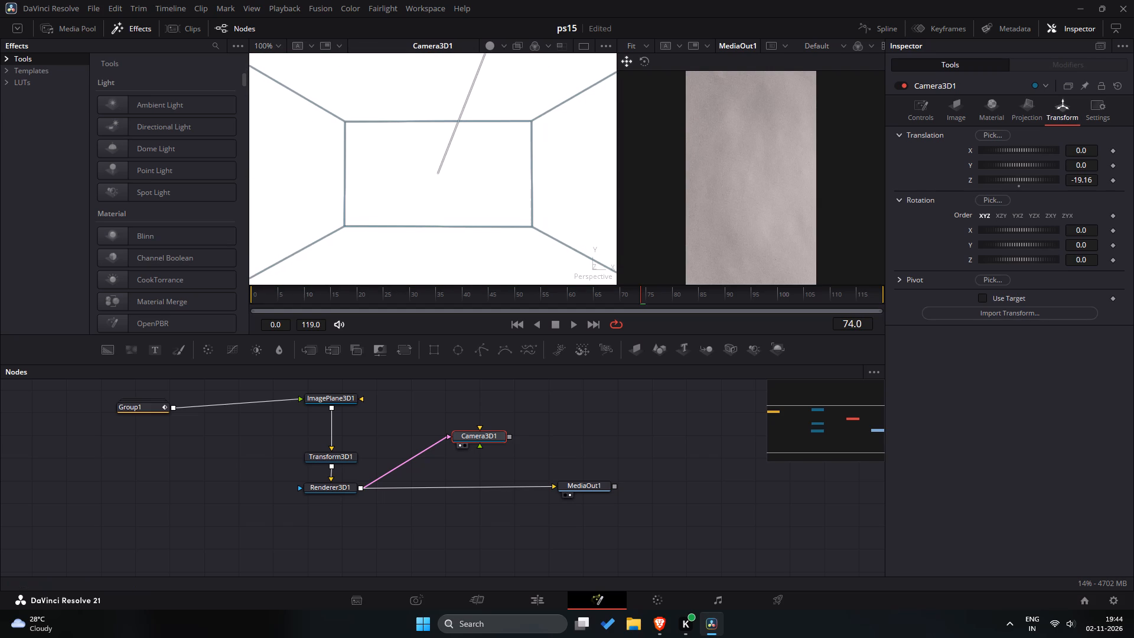
{"action": "left_click_drag", "start_coordinate": [441, 163], "coordinate": [456, 148]}
Set Camera3D1's Z translation to about -106.7.
{"action": "left_click_drag", "start_coordinate": [1025, 178], "coordinate": [757, 207]}
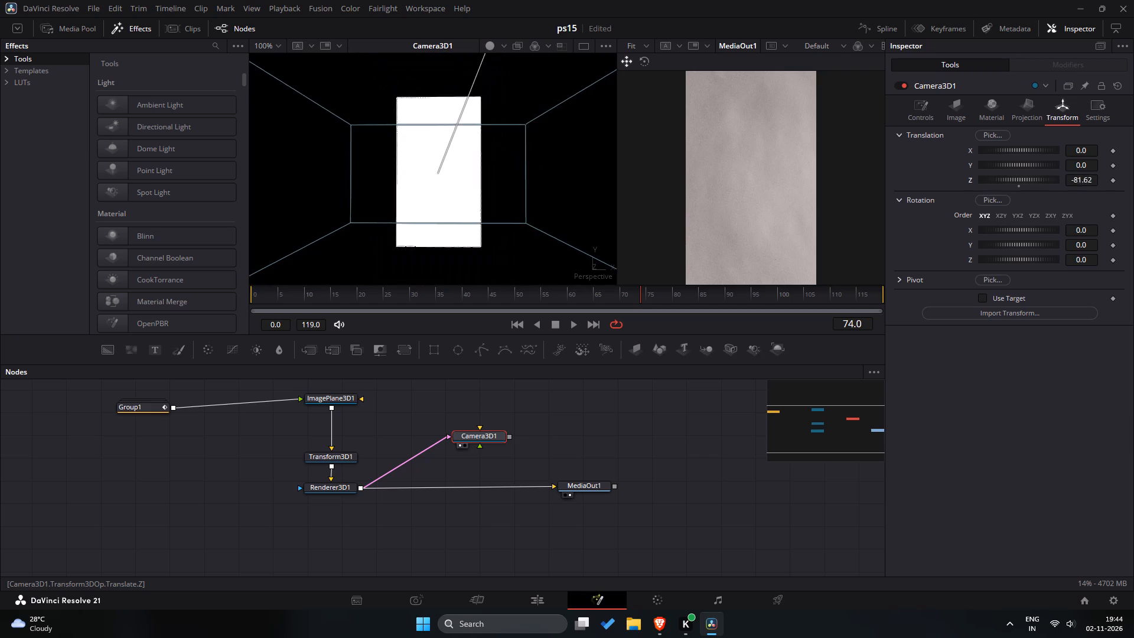
{"action": "left_click_drag", "start_coordinate": [757, 207], "coordinate": [668, 230]}
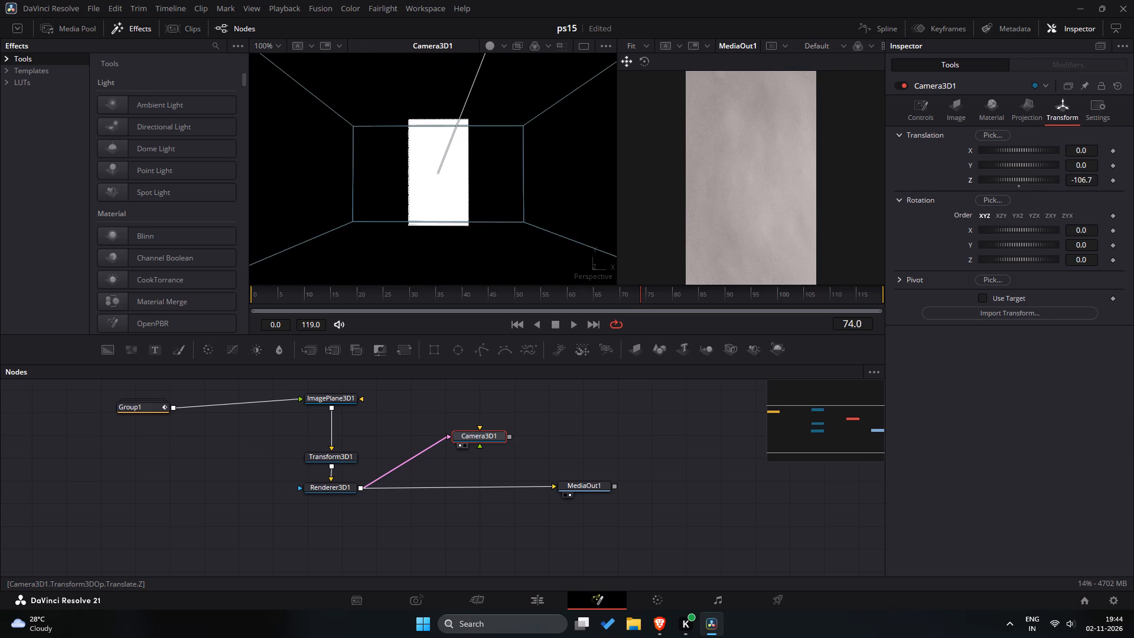
Move Camera3D1 farther along the depth axis to about Z -129.45 and Y -0.026.
{"action": "left_click_drag", "start_coordinate": [668, 230], "coordinate": [575, 236]}
{"action": "left_click_drag", "start_coordinate": [444, 157], "coordinate": [483, 158]}
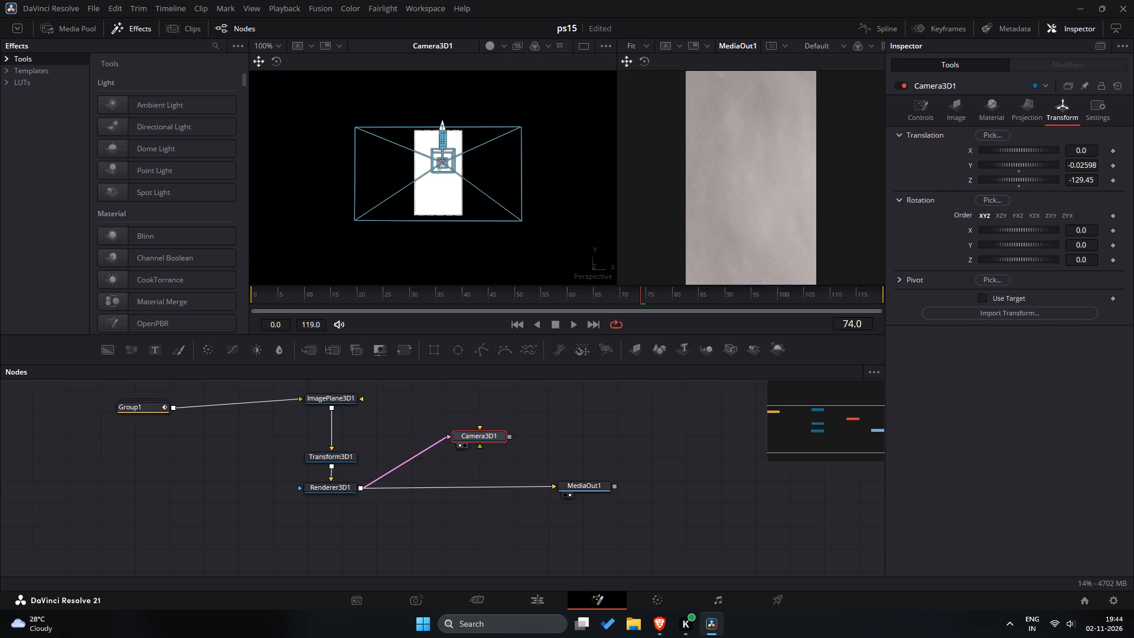
{"action": "left_click_drag", "start_coordinate": [483, 158], "coordinate": [484, 158]}
Examine the camera, its frustum and the paper plane in the perspective view from different angles and distances.
{"action": "left_click", "coordinate": [540, 157]}
{"action": "left_click_drag", "start_coordinate": [542, 173], "coordinate": [560, 174], "text": "shift"}
{"action": "left_click", "coordinate": [554, 177]}
{"action": "middle_click_drag", "start_coordinate": [556, 178], "coordinate": [741, 185]}
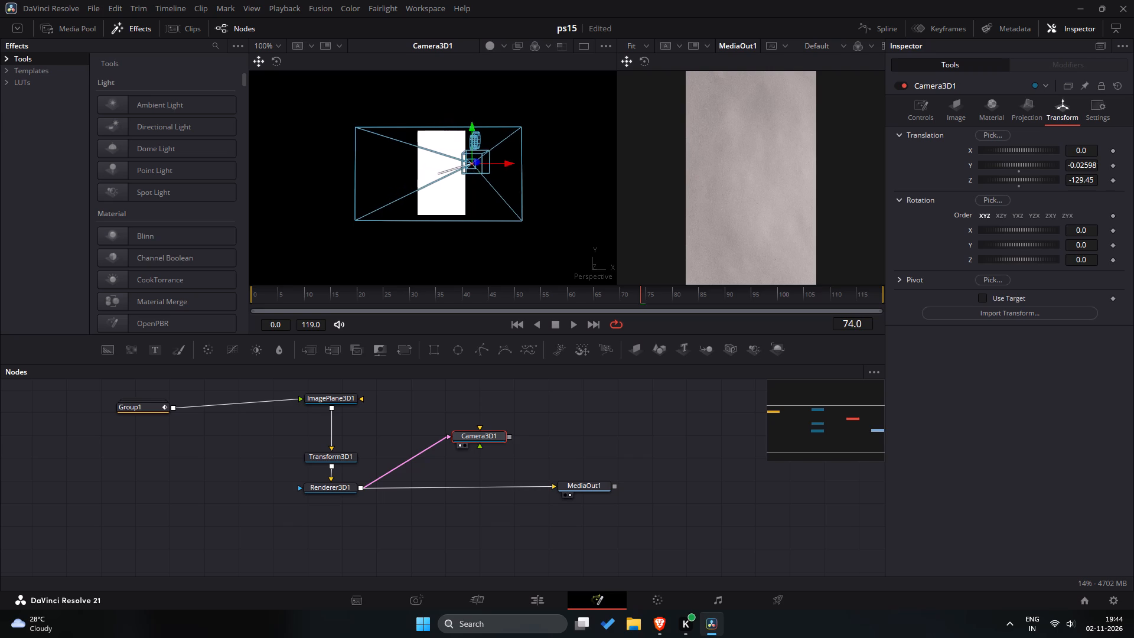
{"action": "middle_click_drag", "start_coordinate": [741, 185], "coordinate": [744, 184]}
{"action": "scroll", "coordinate": [351, 213], "scroll_direction": "up", "scroll_amount": 6, "text": "shift"}
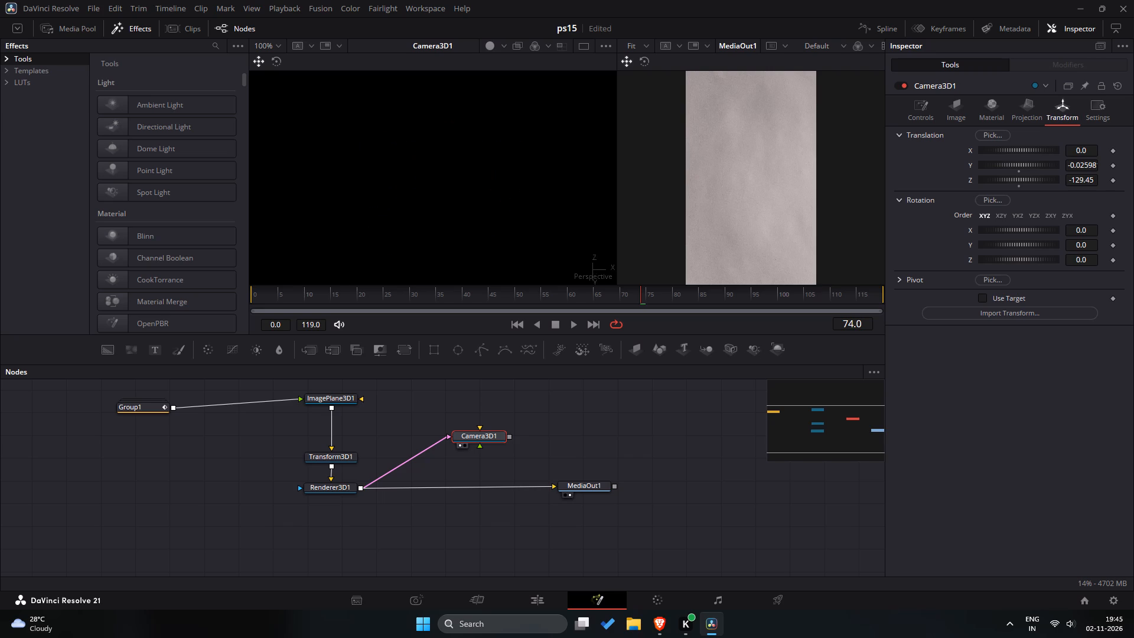
{"action": "scroll", "coordinate": [363, 217], "scroll_direction": "down", "scroll_amount": 7, "text": "shift"}
{"action": "scroll", "coordinate": [363, 217], "scroll_direction": "up", "scroll_amount": 1, "text": "shift"}
{"action": "left_click_drag", "start_coordinate": [318, 209], "coordinate": [318, 208], "text": "ctrl"}
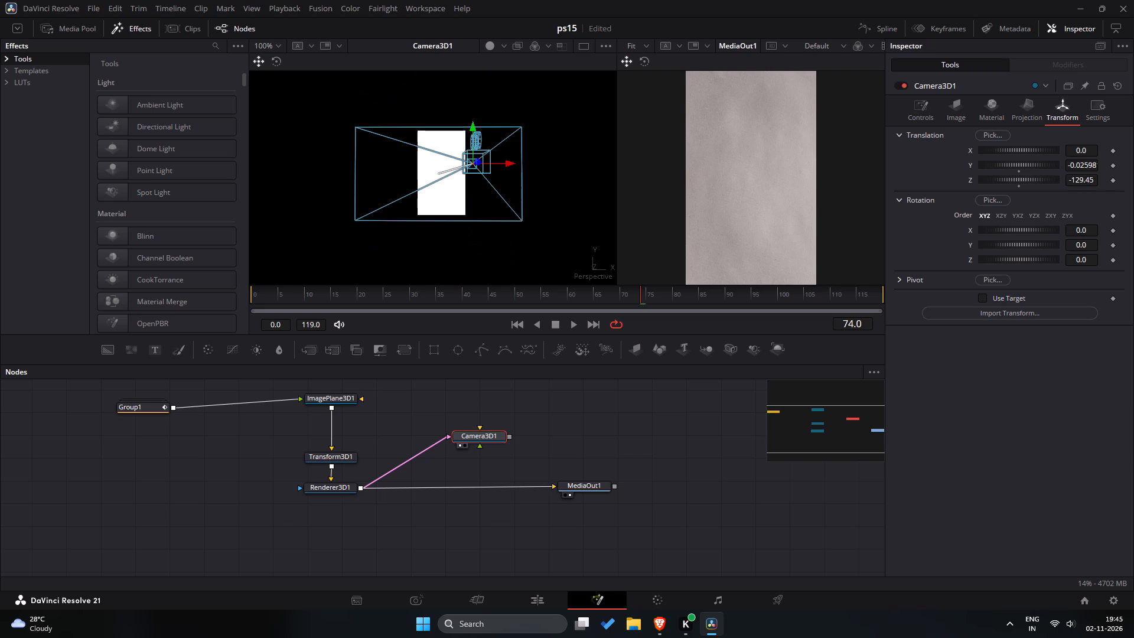
{"action": "left_click_drag", "start_coordinate": [318, 208], "coordinate": [374, 209], "text": "ctrl"}
{"action": "middle_click_drag", "start_coordinate": [304, 190], "coordinate": [360, 187], "text": "ctrl"}
{"action": "left_click_drag", "start_coordinate": [269, 193], "coordinate": [397, 187], "text": "ctrl"}
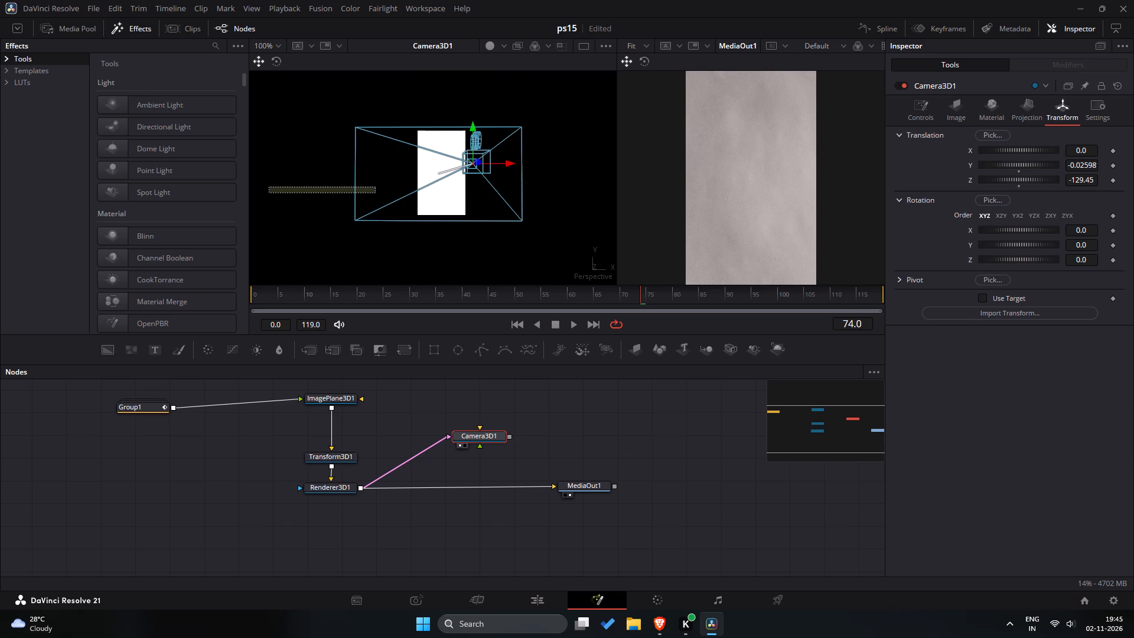
{"action": "left_click_drag", "start_coordinate": [397, 187], "coordinate": [436, 187], "text": "ctrl"}
{"action": "scroll", "coordinate": [307, 187], "scroll_direction": "up", "scroll_amount": 5, "text": "ctrl"}
{"action": "scroll", "coordinate": [317, 191], "scroll_direction": "down", "scroll_amount": 8, "text": "ctrl"}
{"action": "scroll", "coordinate": [317, 194], "scroll_direction": "up", "scroll_amount": 7, "text": "ctrl"}
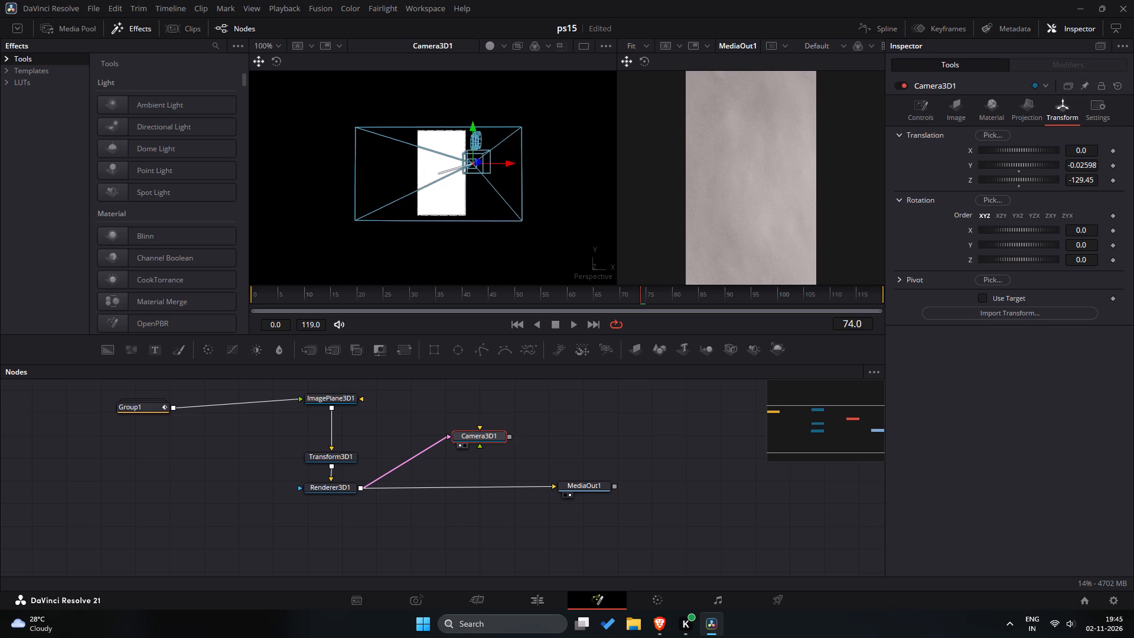
{"action": "scroll", "coordinate": [317, 194], "scroll_direction": "up", "scroll_amount": 9, "text": "ctrl"}
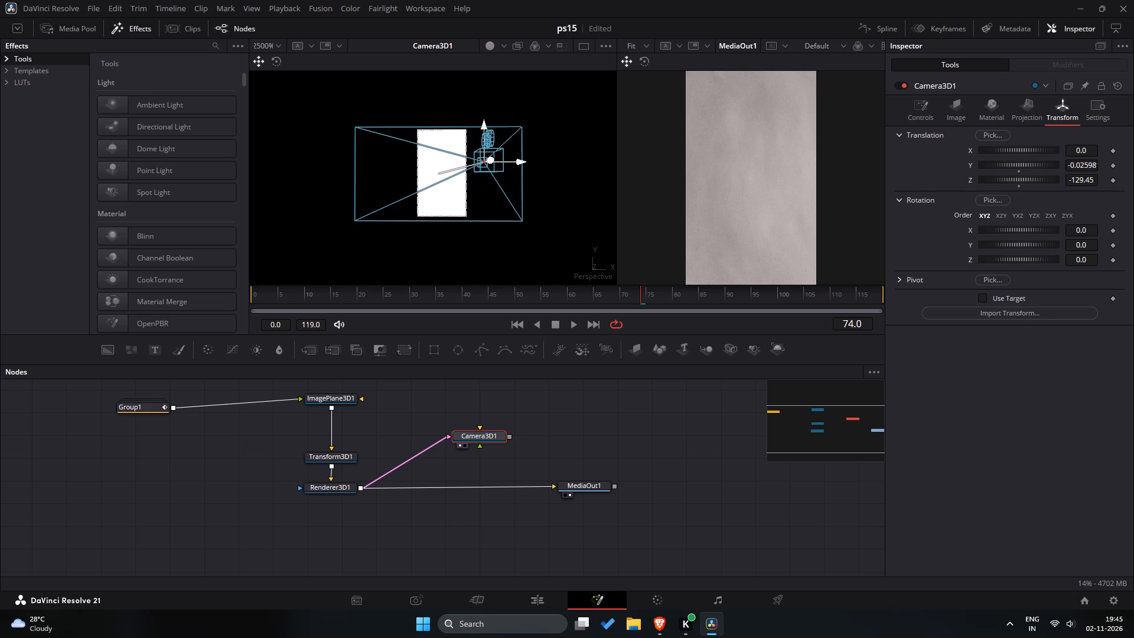
Reposition Camera3D1 freehand in front of the paper plane at about X -1.77, Y -0.09, Z -129.42.
{"action": "left_click_drag", "start_coordinate": [485, 162], "coordinate": [183, 162]}
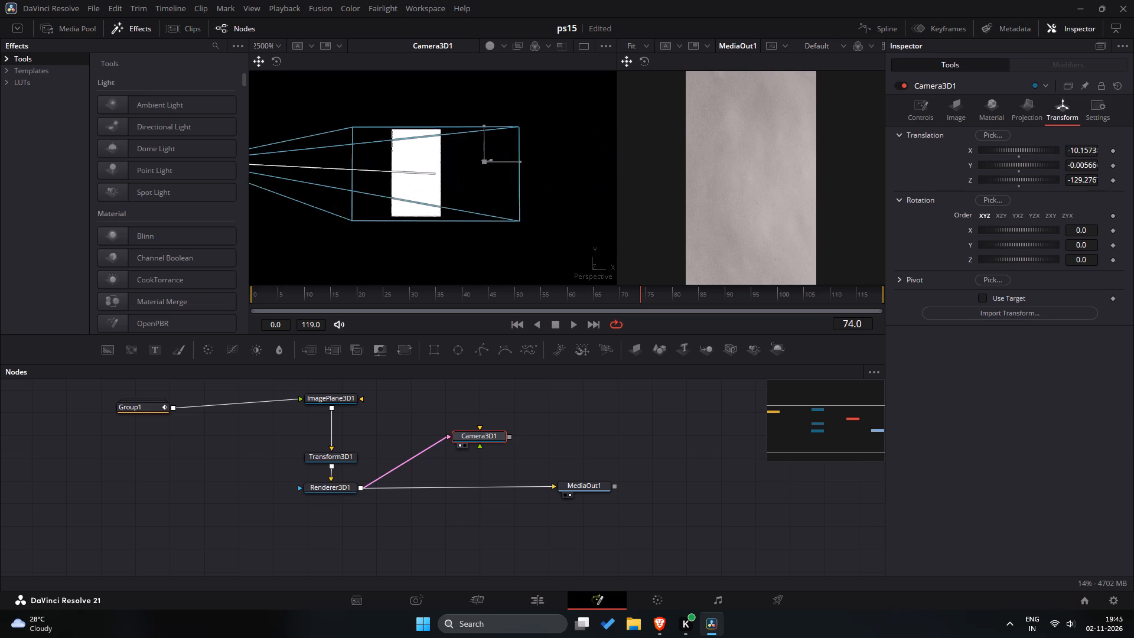
{"action": "left_click_drag", "start_coordinate": [183, 162], "coordinate": [440, 165]}
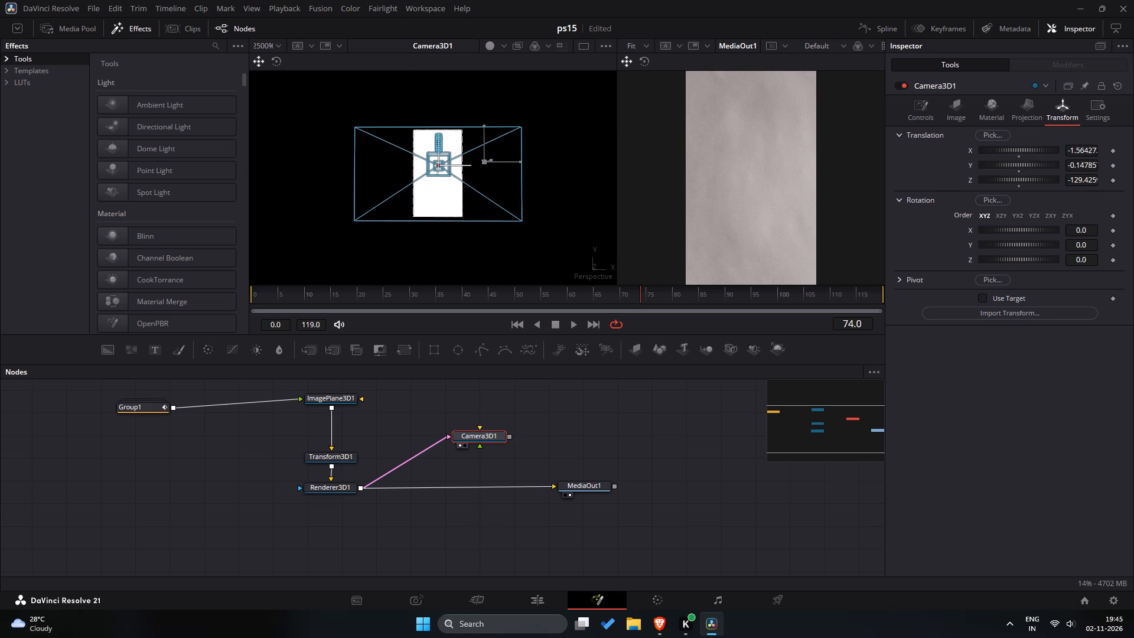
{"action": "left_click_drag", "start_coordinate": [440, 165], "coordinate": [441, 165]}
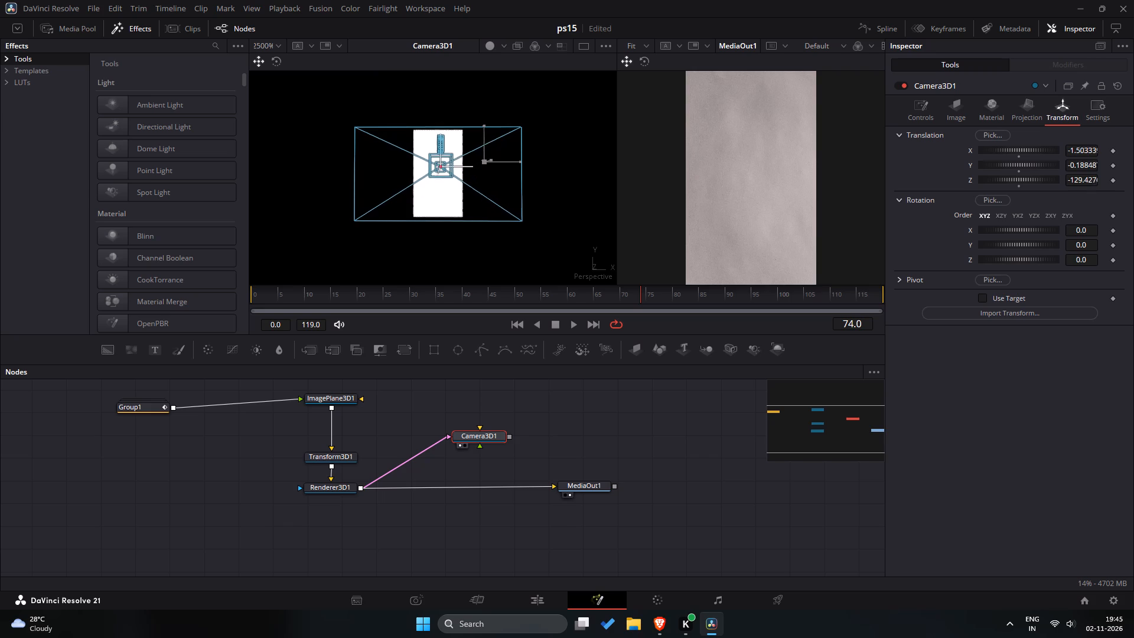
{"action": "left_click_drag", "start_coordinate": [441, 165], "coordinate": [442, 161]}
{"action": "key", "text": "s"}
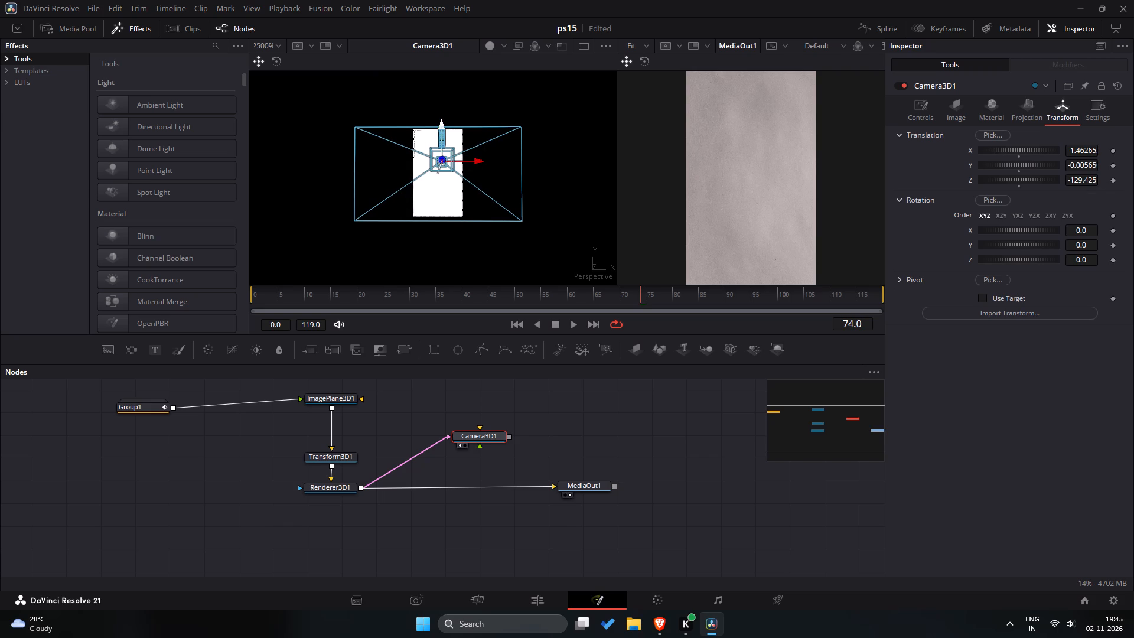
{"action": "left_click_drag", "start_coordinate": [440, 157], "coordinate": [472, 308]}
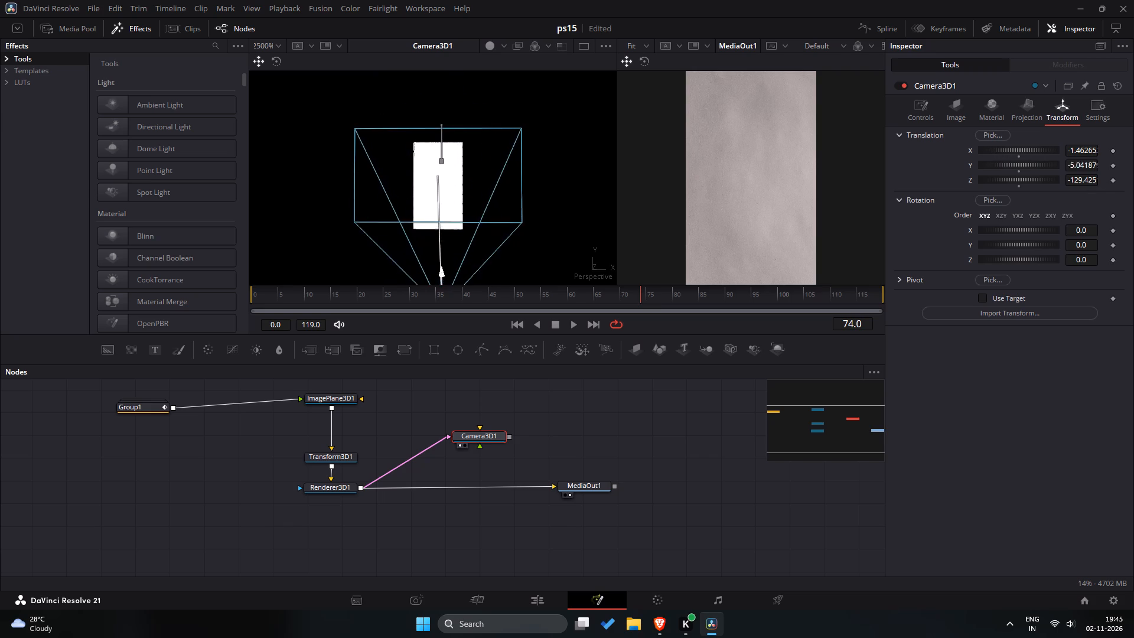
{"action": "left_click_drag", "start_coordinate": [472, 308], "coordinate": [466, 155]}
{"action": "key", "text": "w"}
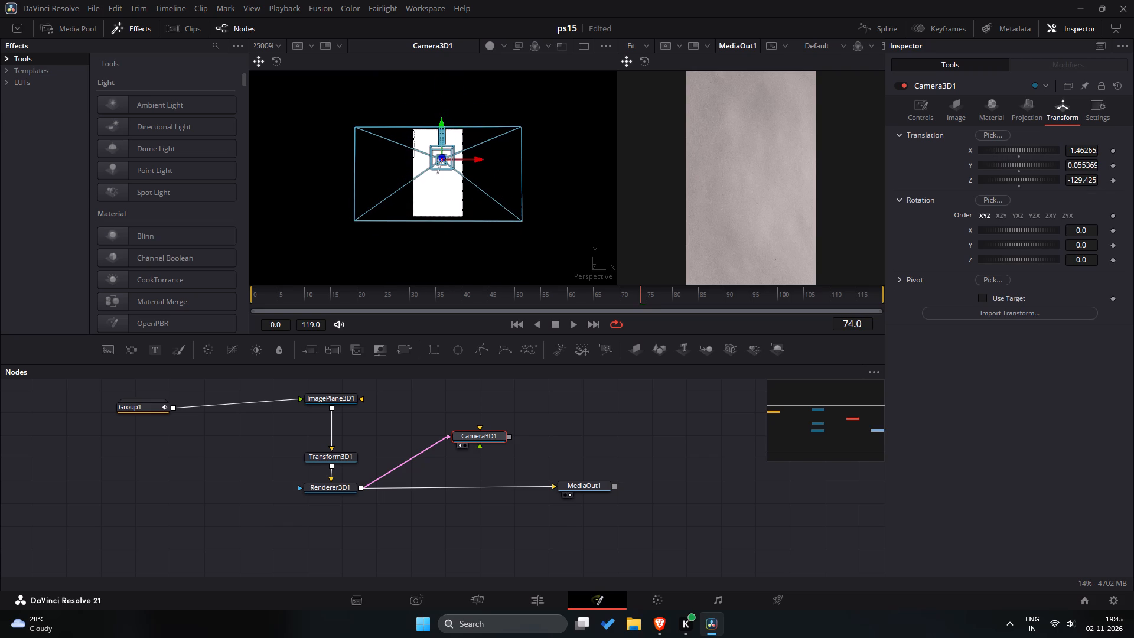
{"action": "key", "text": "w"}
{"action": "left_click", "coordinate": [442, 158]}
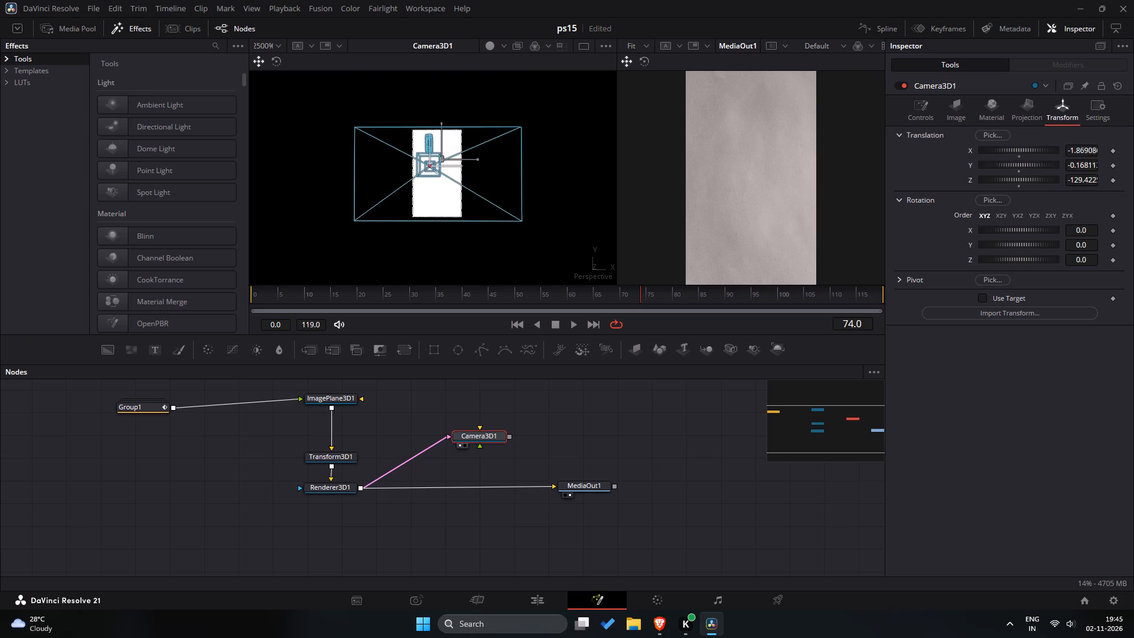
{"action": "key", "text": "s"}
{"action": "left_click_drag", "start_coordinate": [441, 159], "coordinate": [434, 240]}
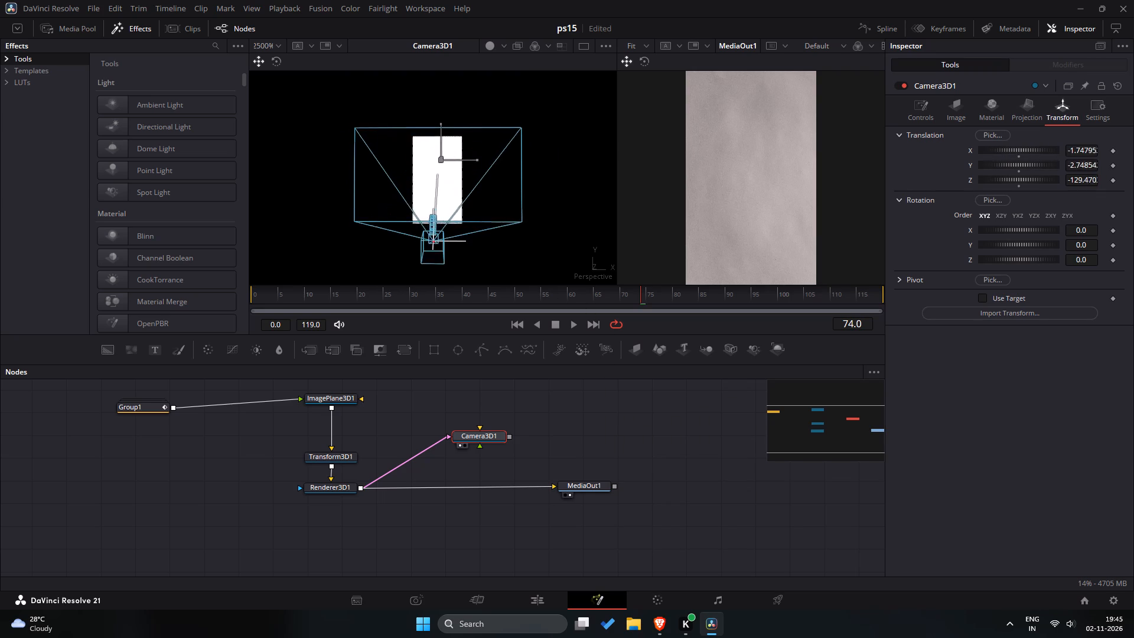
{"action": "left_click_drag", "start_coordinate": [434, 240], "coordinate": [422, 167]}
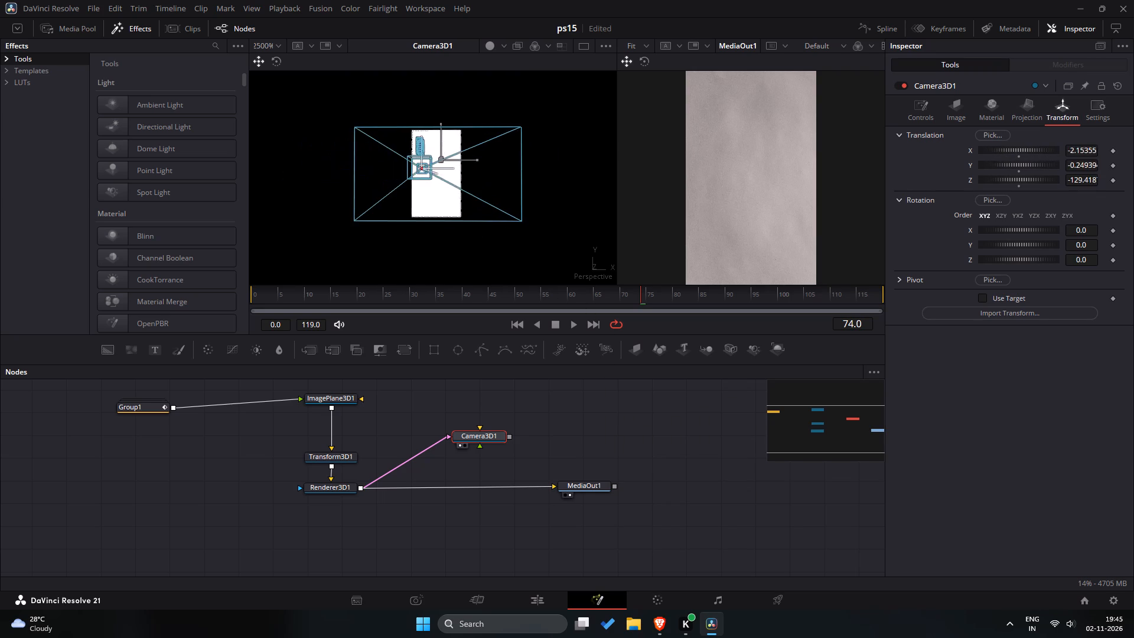
{"action": "left_click_drag", "start_coordinate": [422, 167], "coordinate": [433, 162]}
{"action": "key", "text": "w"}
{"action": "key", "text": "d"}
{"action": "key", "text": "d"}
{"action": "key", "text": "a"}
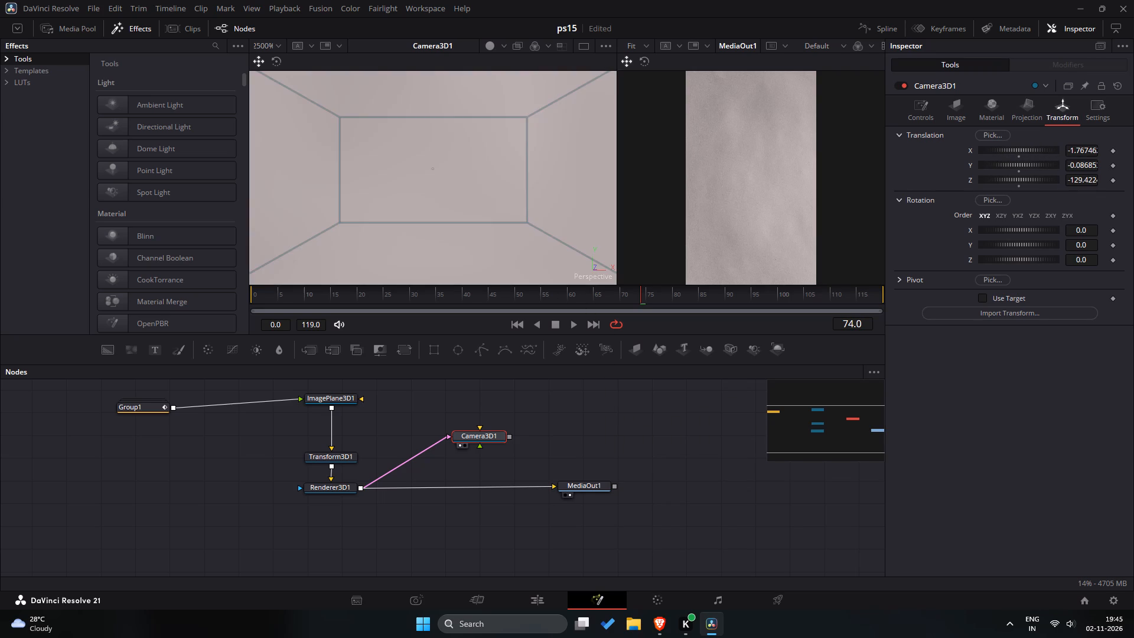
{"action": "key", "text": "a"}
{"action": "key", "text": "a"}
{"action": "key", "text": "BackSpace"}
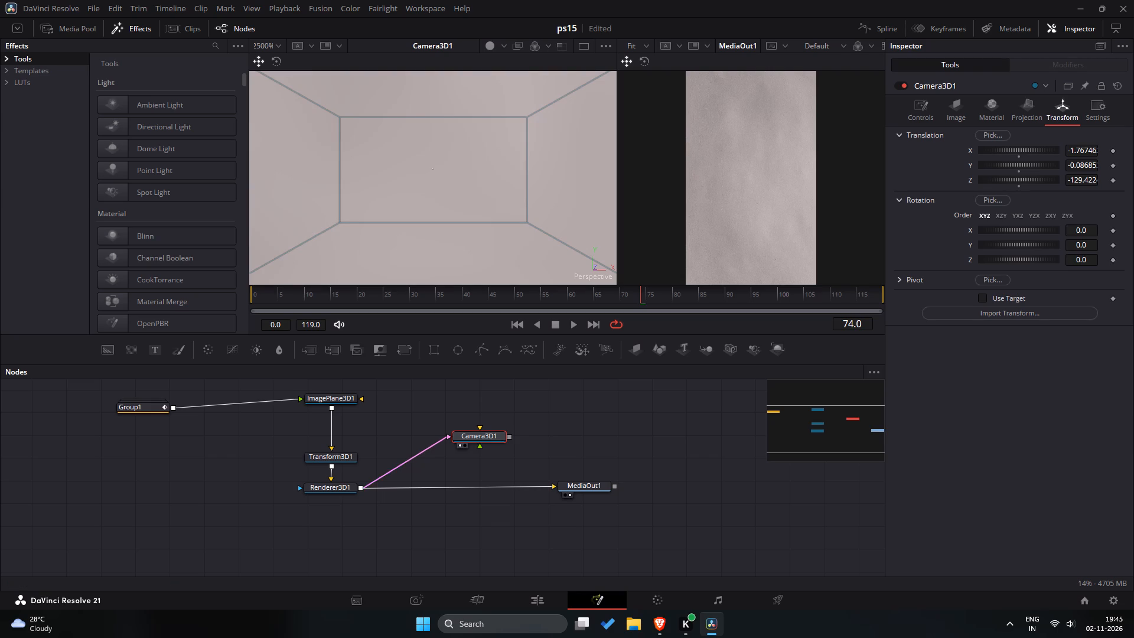
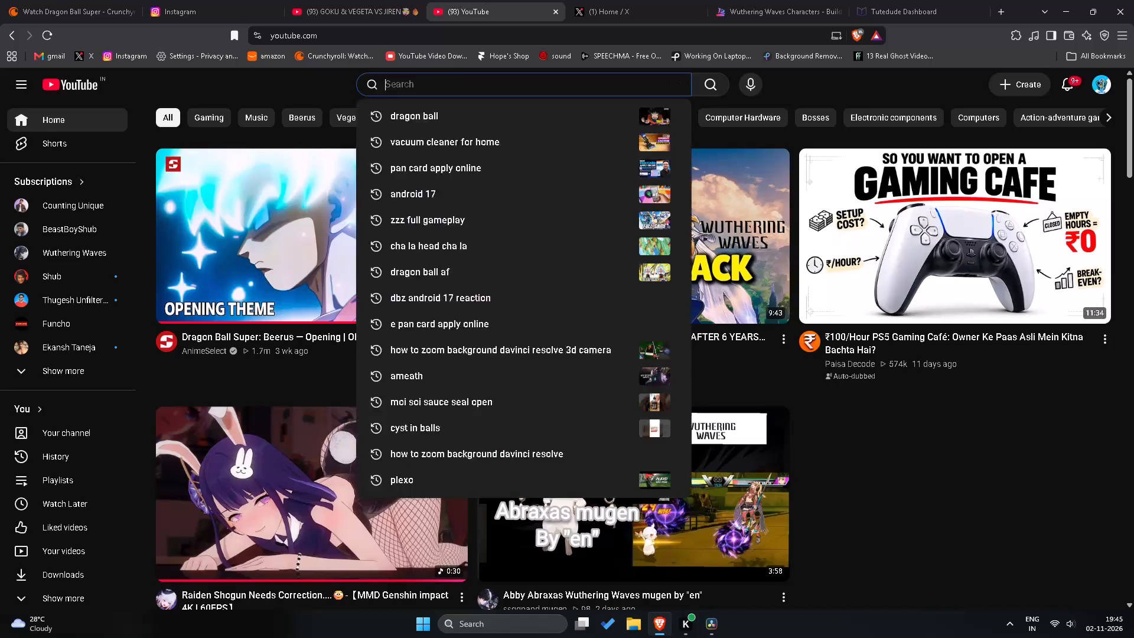
Search YouTube for "davinci camera tracking".
{"action": "left_click", "coordinate": [529, 83]}
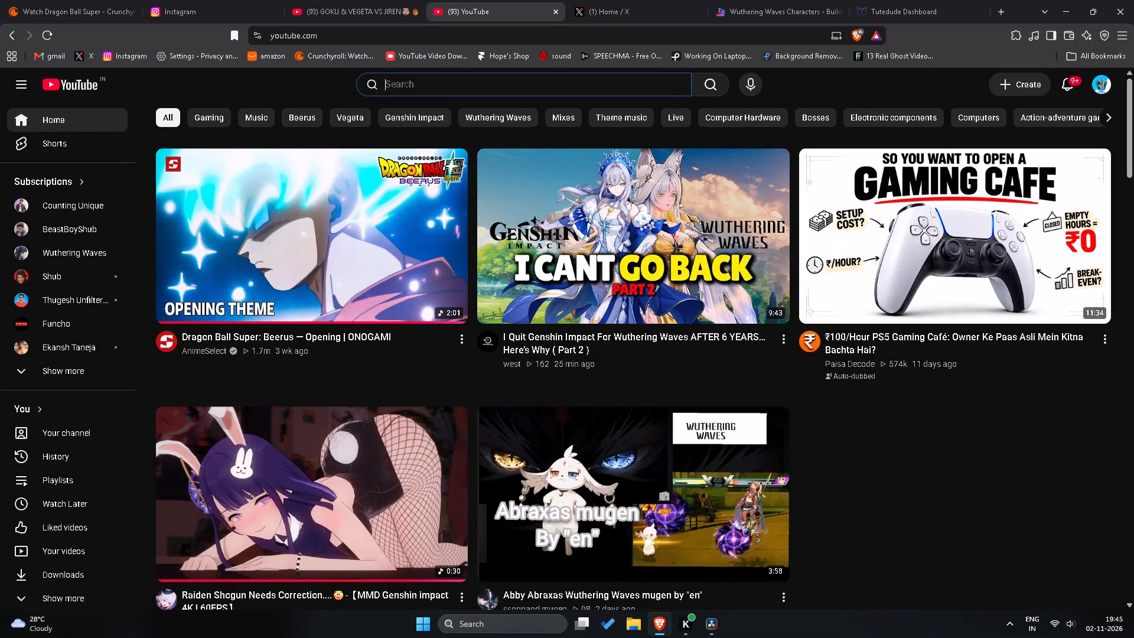
{"action": "type", "text": "davinchi camara"}
{"action": "key", "text": "space"}
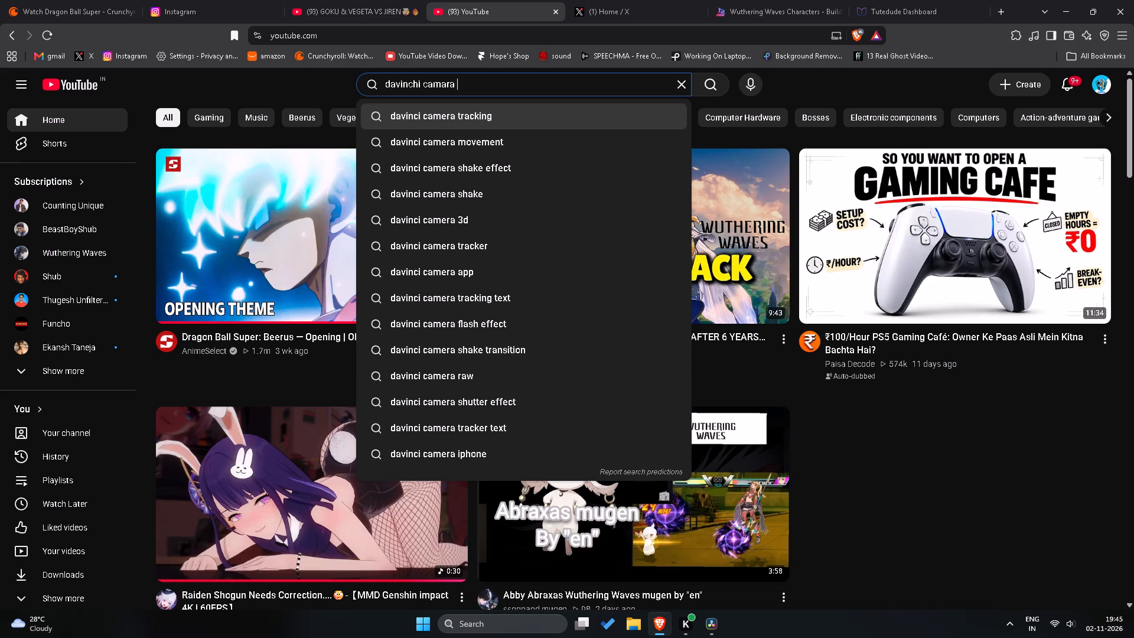
{"action": "left_click", "coordinate": [488, 112]}
{"action": "left_click", "coordinate": [308, 505]}
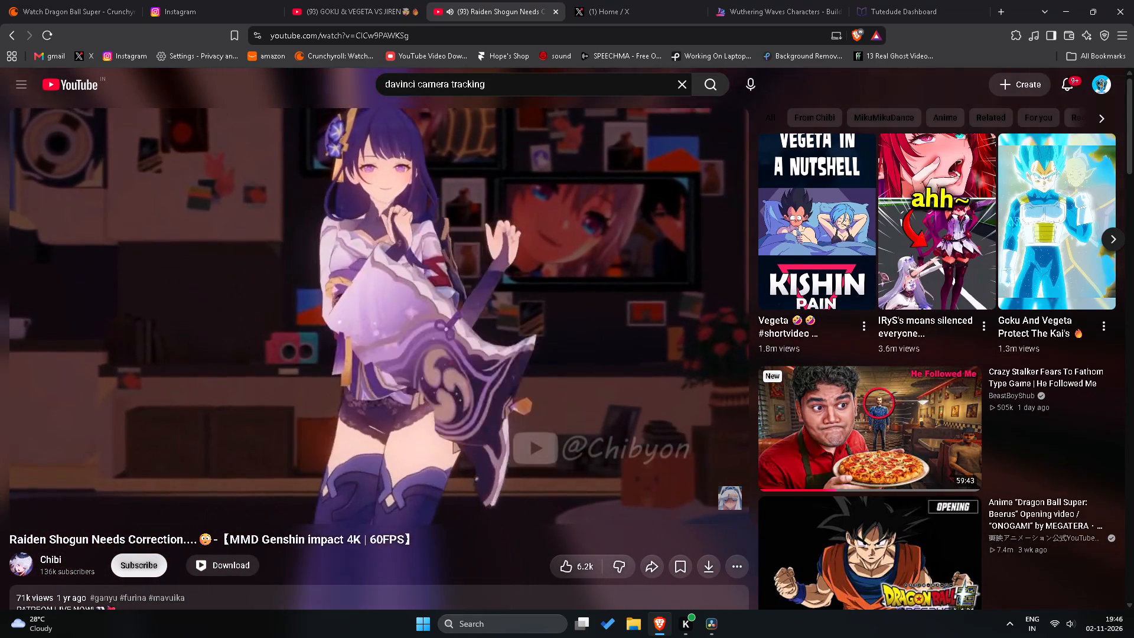
{"action": "left_click", "coordinate": [548, 83]}
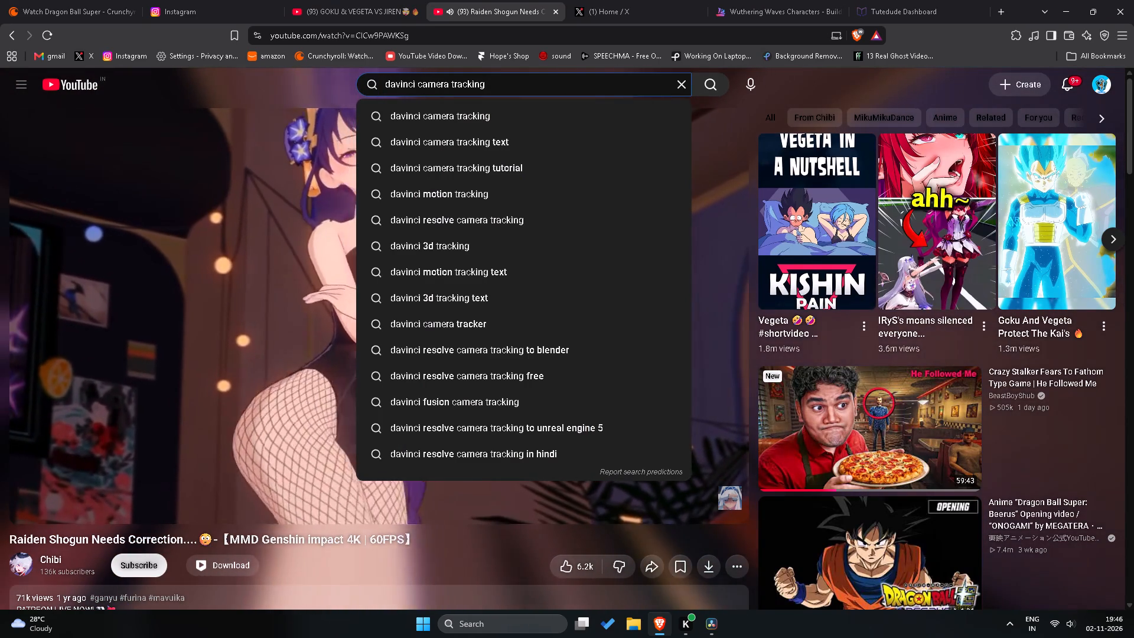
{"action": "key", "text": "Return"}
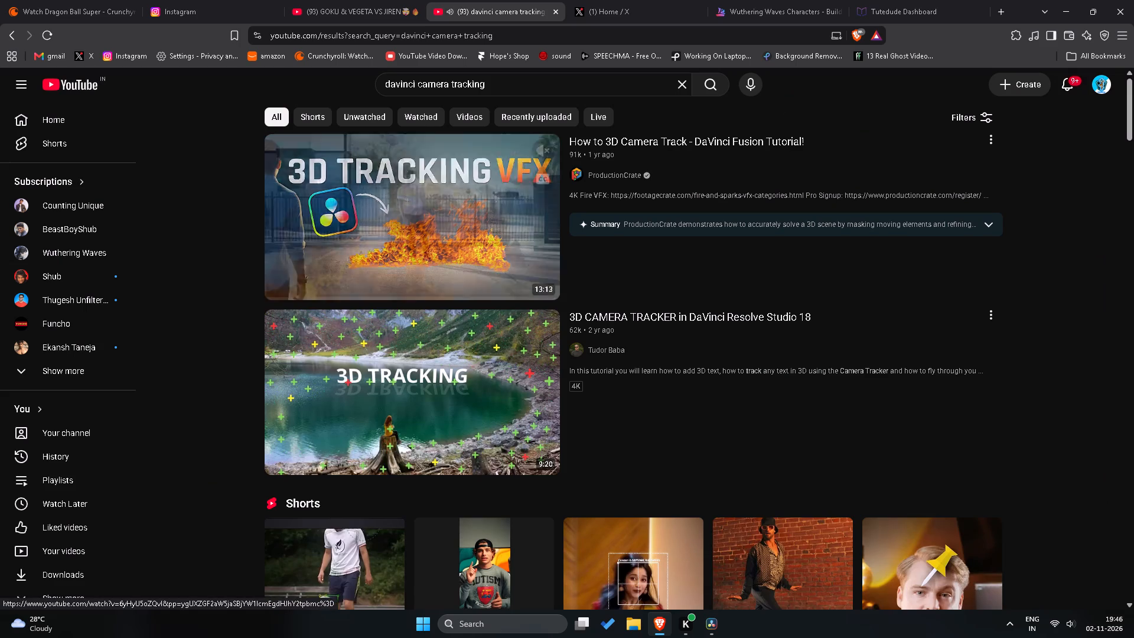
Look through the camera tracking search results for a tutorial suited to 3D camera work in Fusion.
{"action": "left_click", "coordinate": [541, 151]}
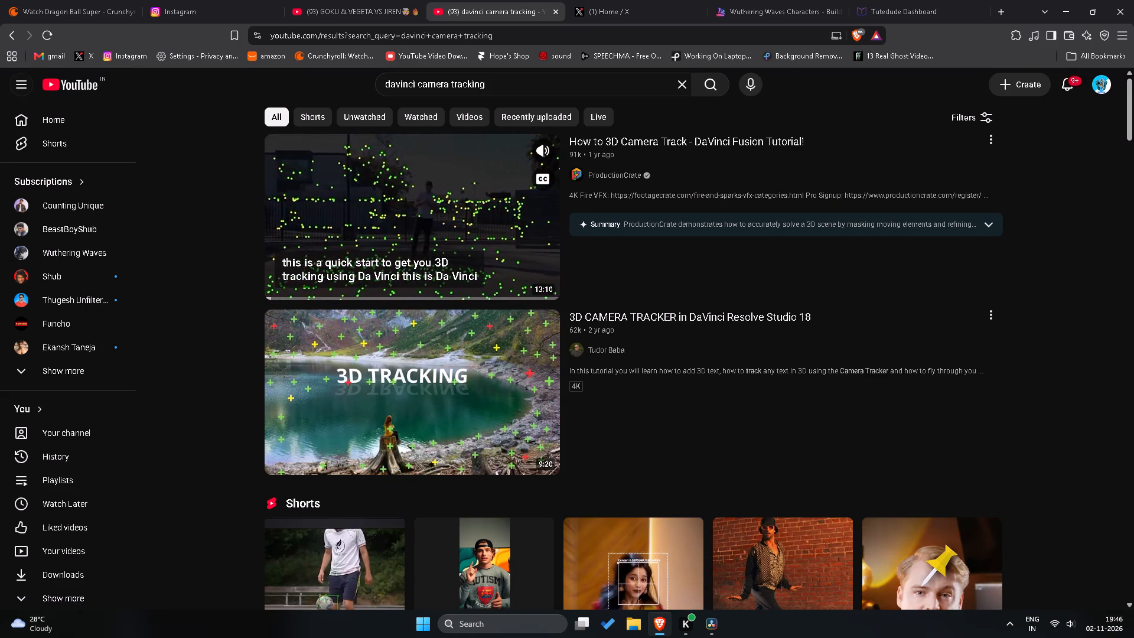
{"action": "left_click", "coordinate": [546, 175]}
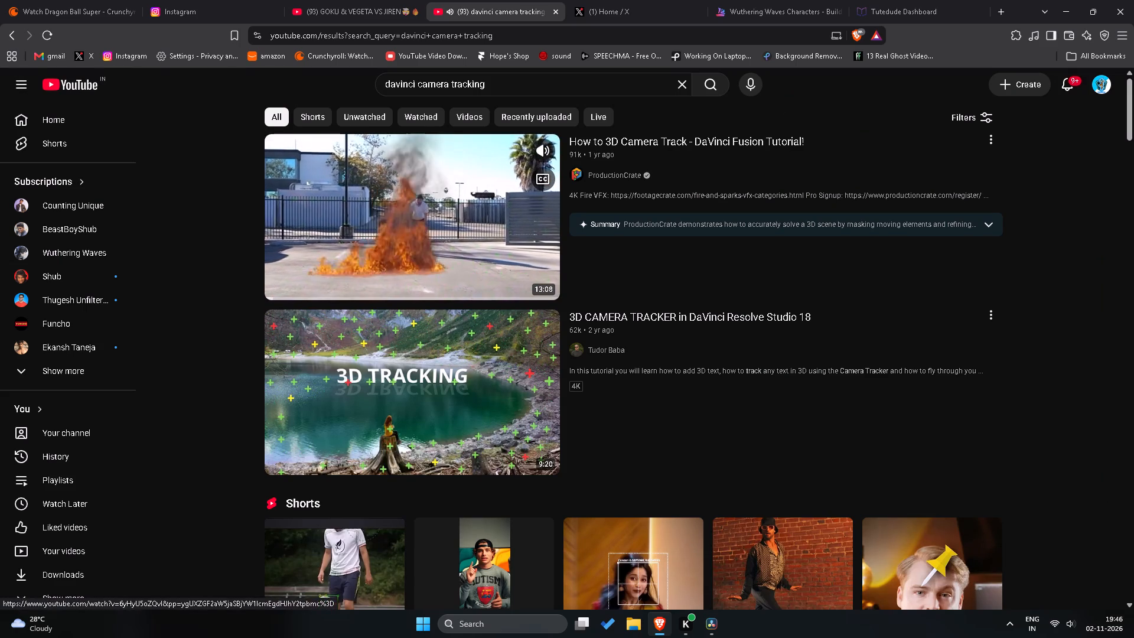
{"action": "scroll", "coordinate": [496, 198], "scroll_direction": "down", "scroll_amount": 17}
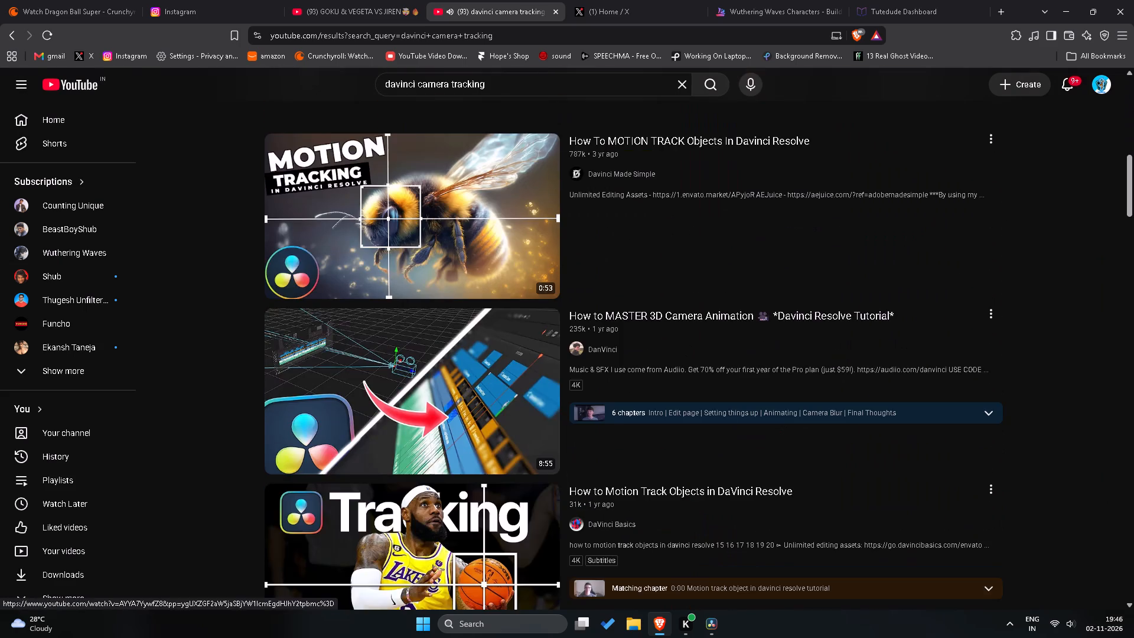
{"action": "scroll", "coordinate": [492, 223], "scroll_direction": "down", "scroll_amount": 7}
{"action": "scroll", "coordinate": [490, 228], "scroll_direction": "up", "scroll_amount": 7}
{"action": "scroll", "coordinate": [432, 258], "scroll_direction": "down", "scroll_amount": 8}
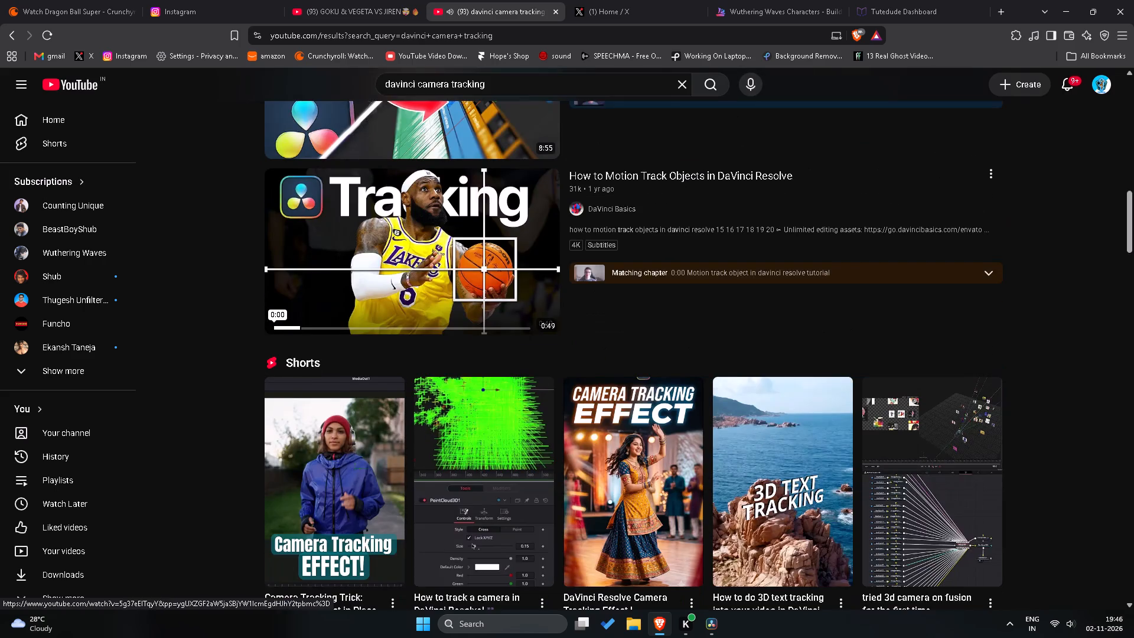
{"action": "scroll", "coordinate": [465, 346], "scroll_direction": "down", "scroll_amount": 7}
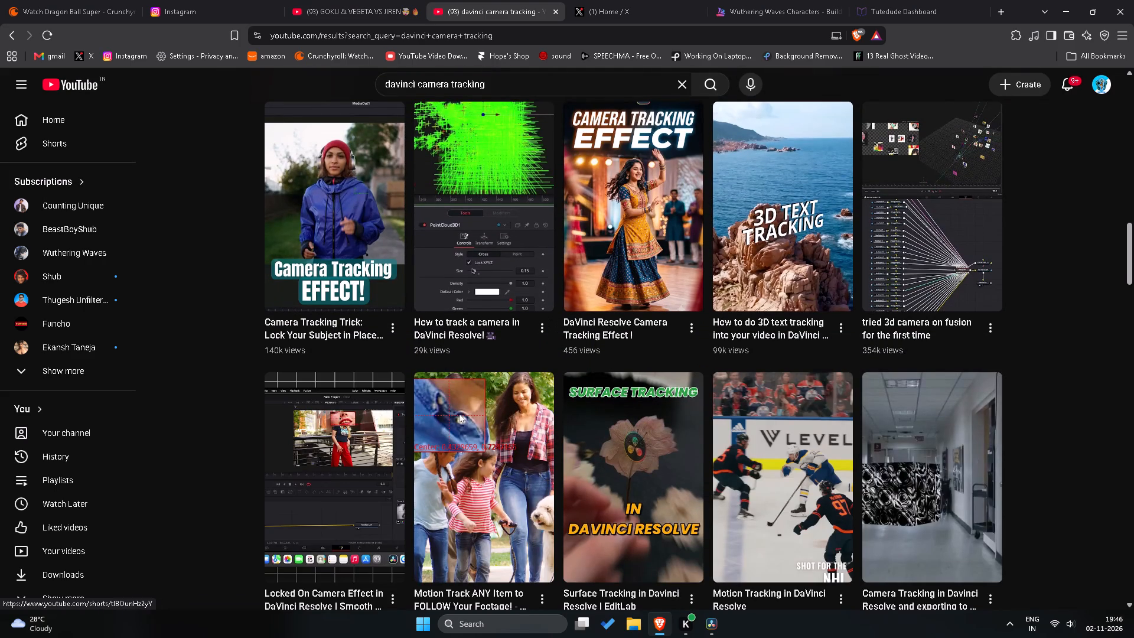
Shorten the YouTube search to "davinci camera" and run it.
{"action": "left_click", "coordinate": [490, 86]}
{"action": "key", "text": "BackSpace"}
{"action": "key", "text": "BackSpace"}
{"action": "key", "text": "BackSpace"}
{"action": "key", "text": "BackSpace"}
{"action": "key", "text": "BackSpace"}
{"action": "key", "text": "BackSpace"}
{"action": "key", "text": "BackSpace"}
{"action": "key", "text": "BackSpace"}
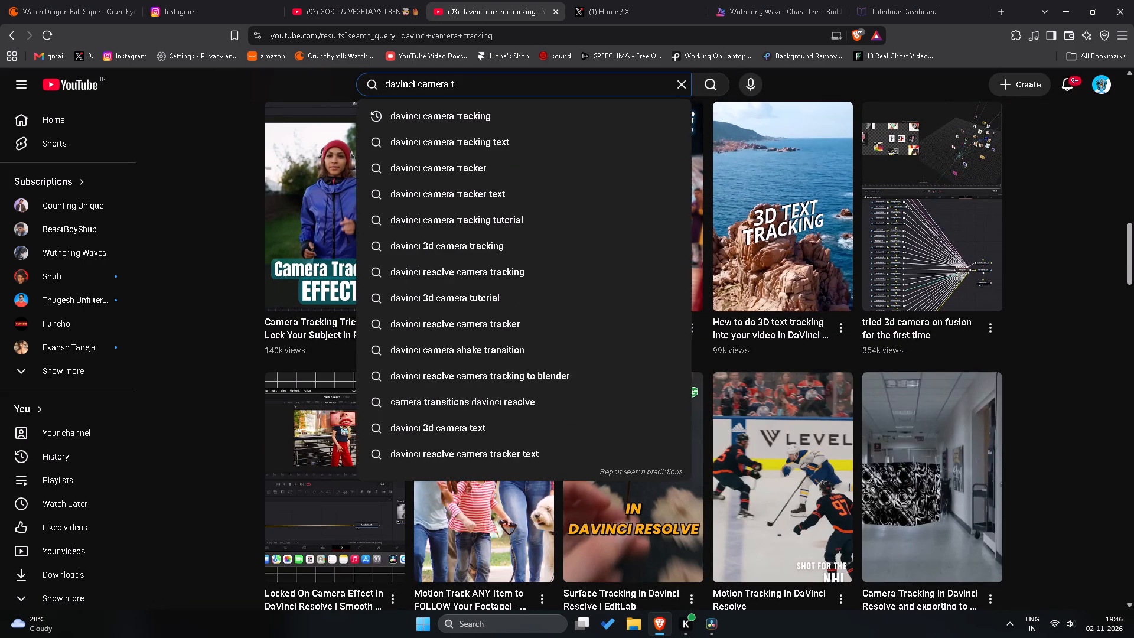
{"action": "key", "text": "Return"}
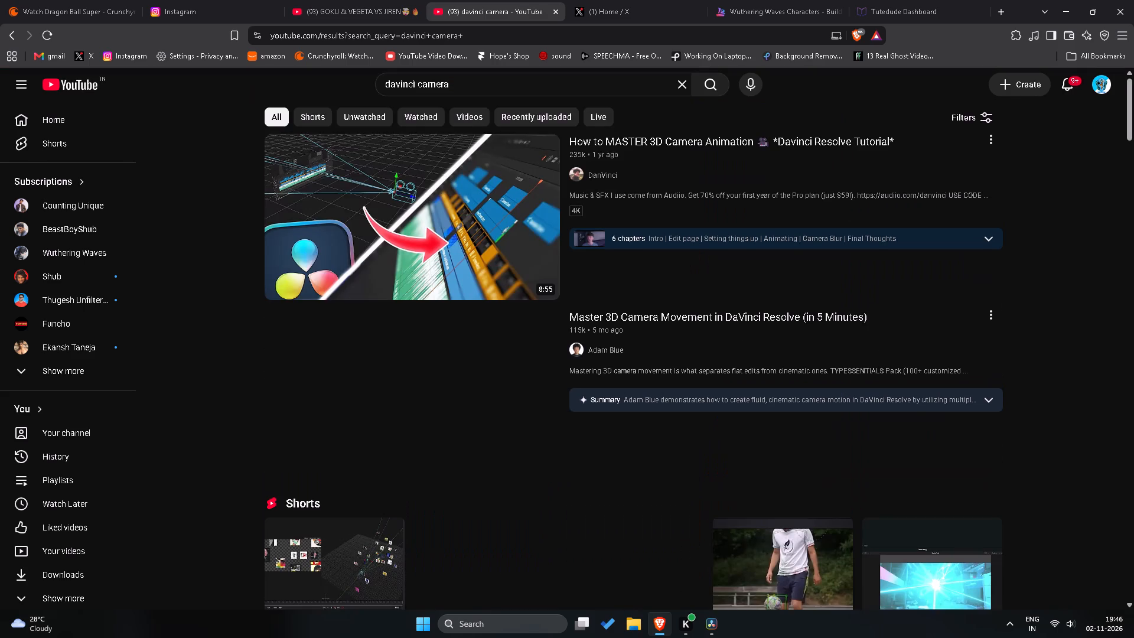
Preview and open the DanVinci tutorial "How to MASTER 3D Camera Animation" from the search results.
{"action": "scroll", "coordinate": [470, 237], "scroll_direction": "down", "scroll_amount": 1}
{"action": "scroll", "coordinate": [444, 264], "scroll_direction": "up", "scroll_amount": 3}
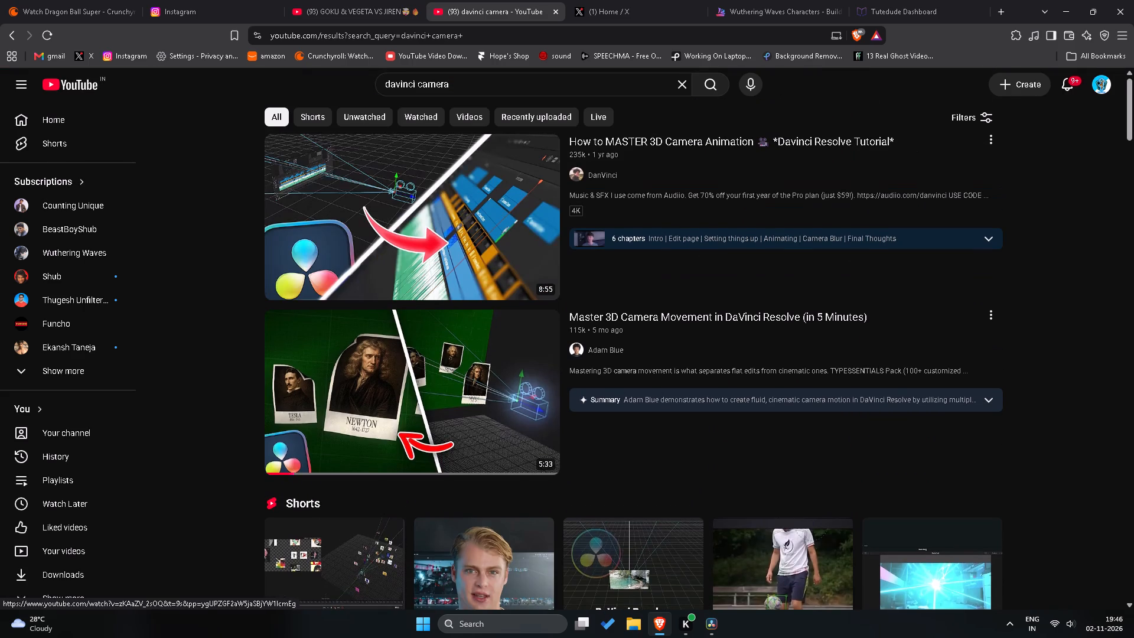
{"action": "left_click", "coordinate": [544, 142]}
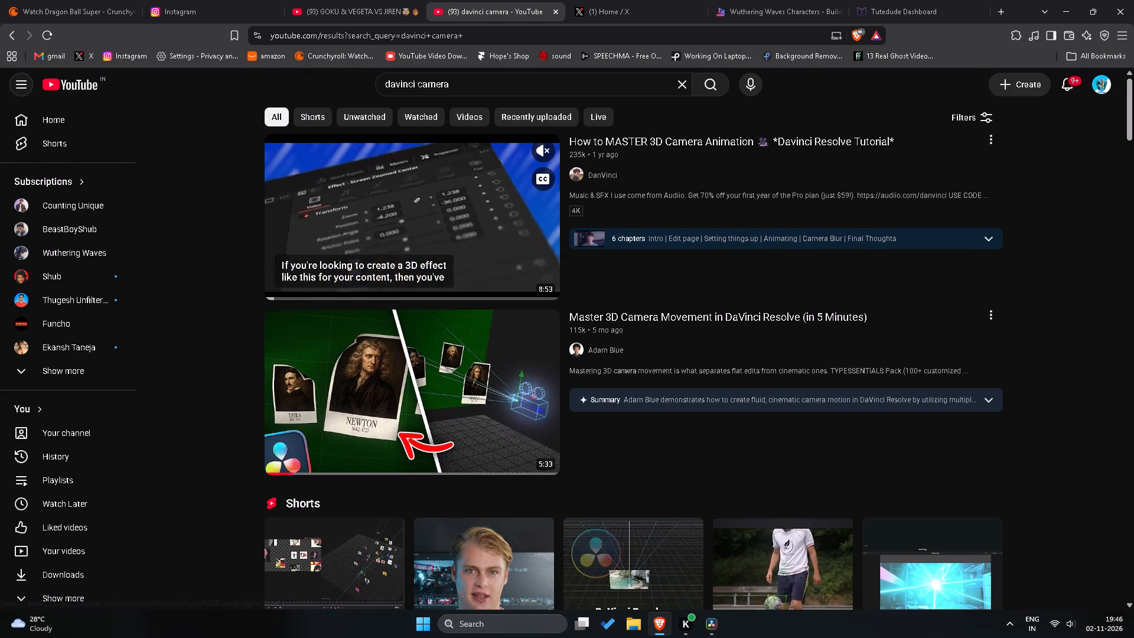
{"action": "left_click", "coordinate": [542, 178]}
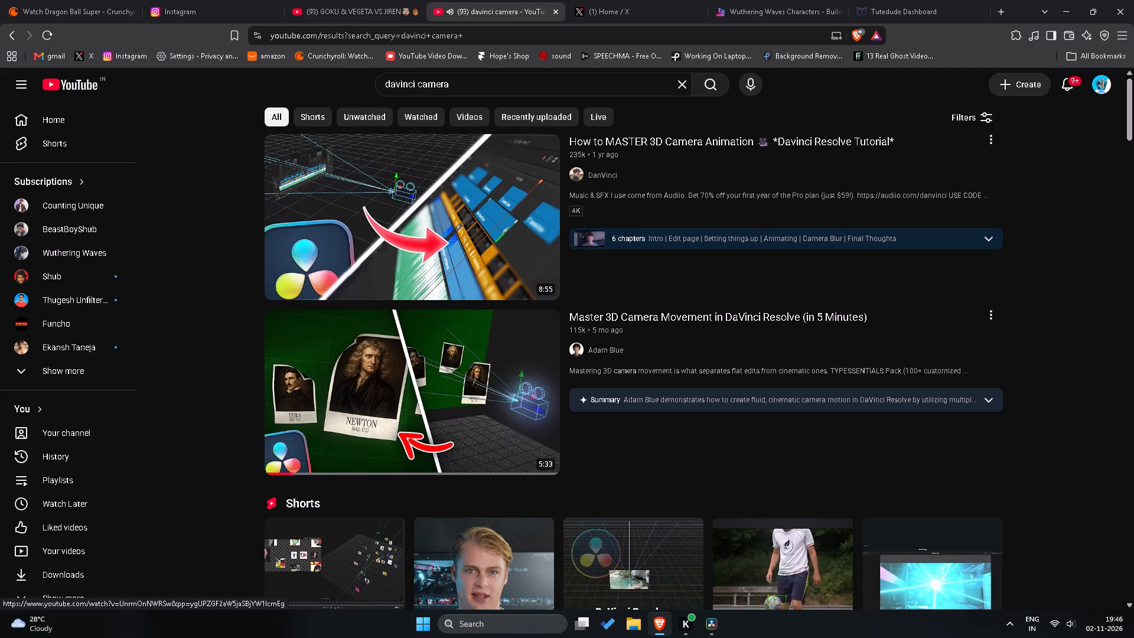
{"action": "left_click", "coordinate": [325, 187]}
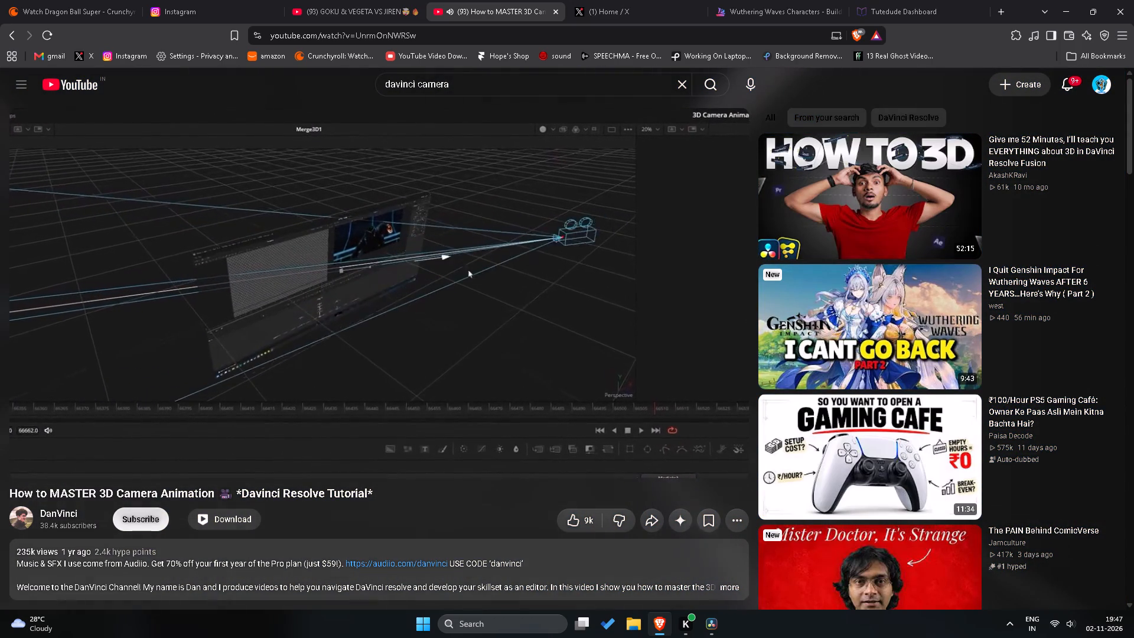
Skip ahead to the tutorial's "Setting things up" chapter and examine its Fusion node setup in full screen around 1:04 to 1:11.
{"action": "key", "text": "Right"}
{"action": "key", "text": "Right"}
{"action": "key", "text": "Right"}
{"action": "key", "text": "Right"}
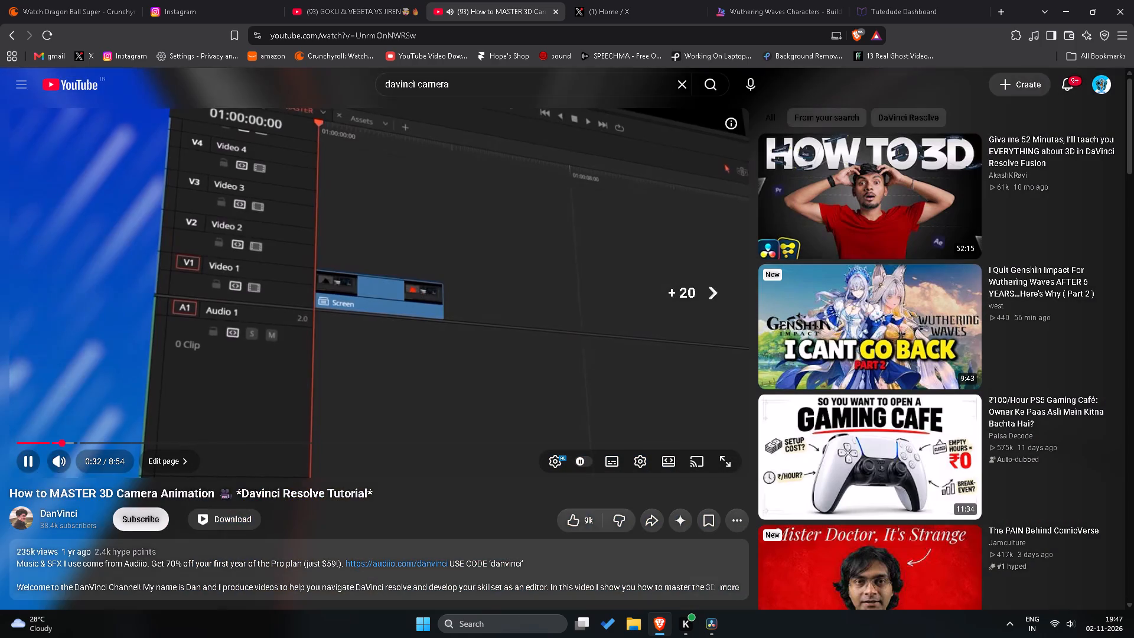
{"action": "key", "text": "Right"}
{"action": "key", "text": "Right"}
{"action": "key", "text": "Right"}
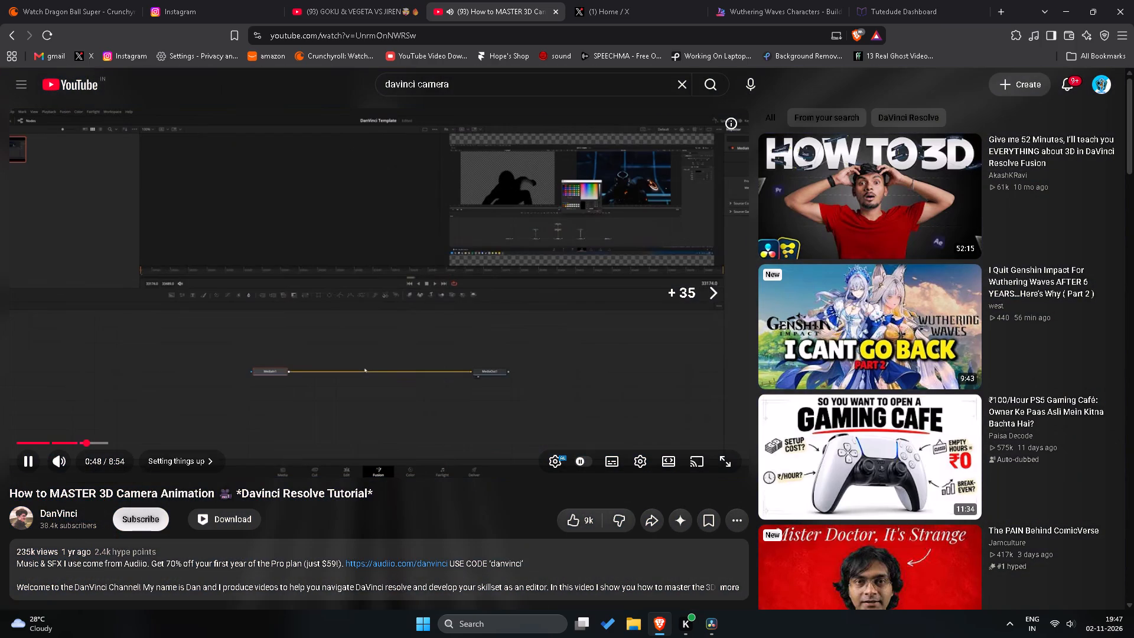
{"action": "key", "text": "Right"}
{"action": "key", "text": "Right"}
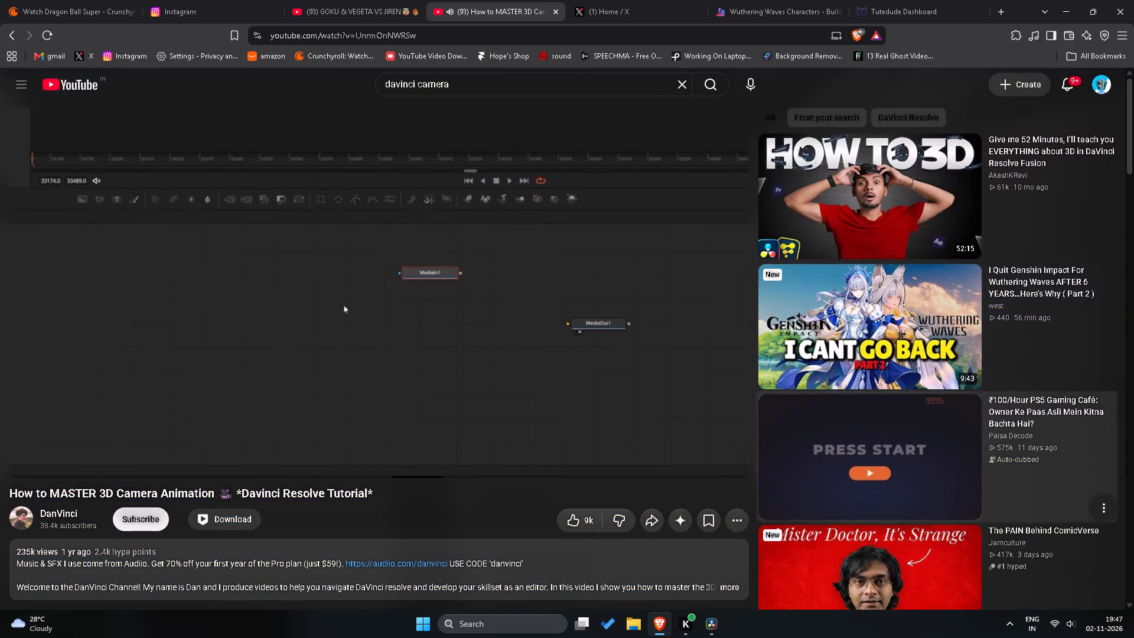
{"action": "left_click", "coordinate": [730, 460]}
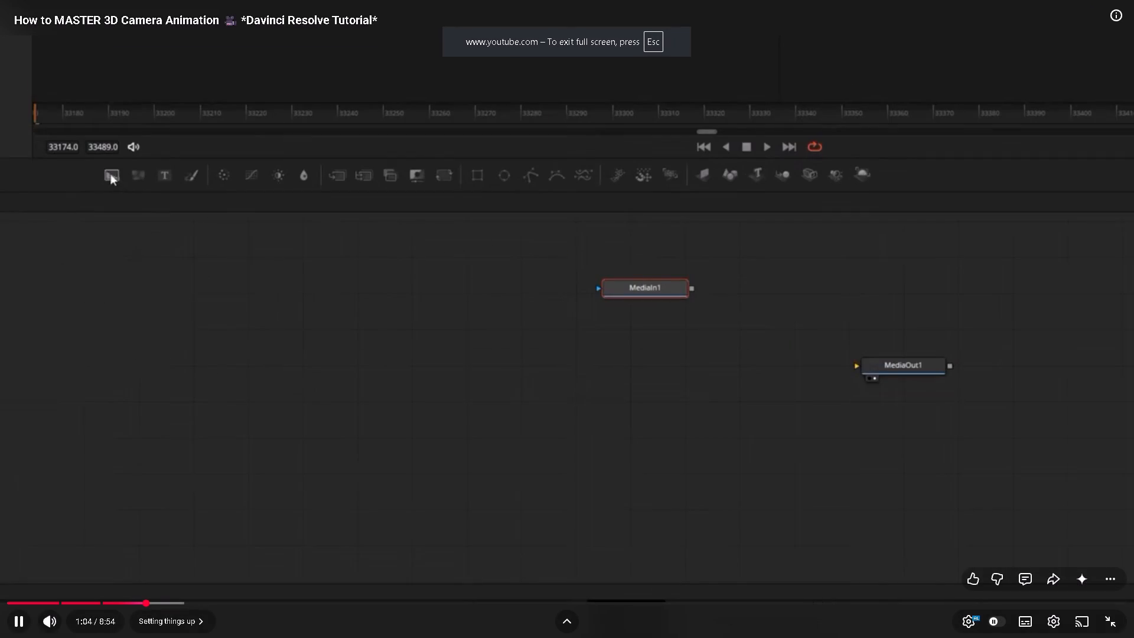
{"action": "key", "text": "Right"}
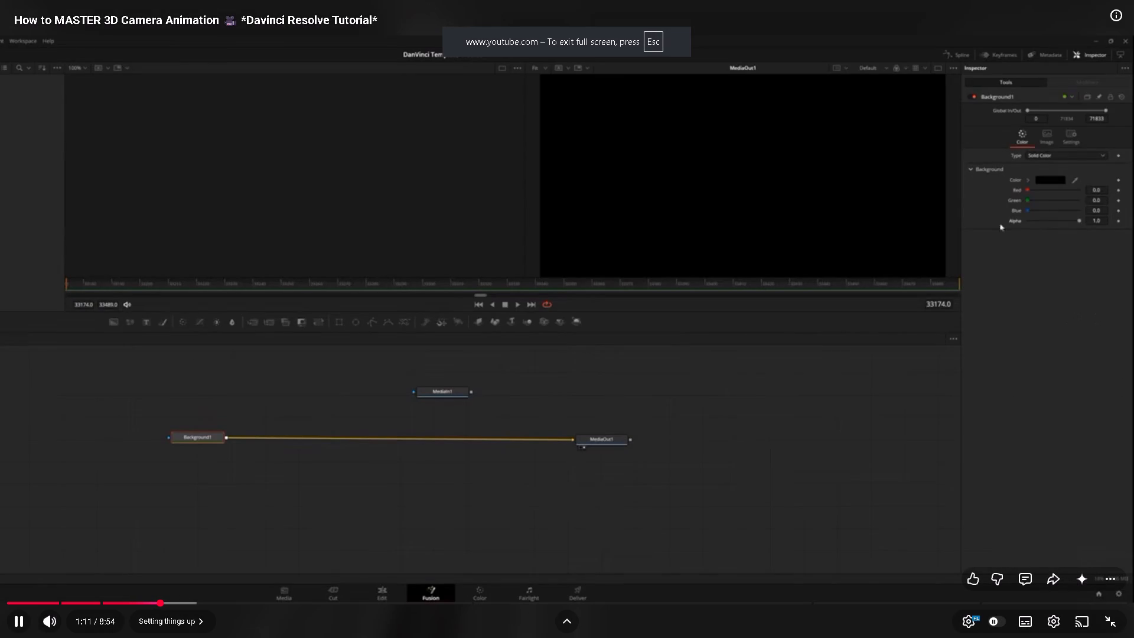
{"action": "key", "text": "Left"}
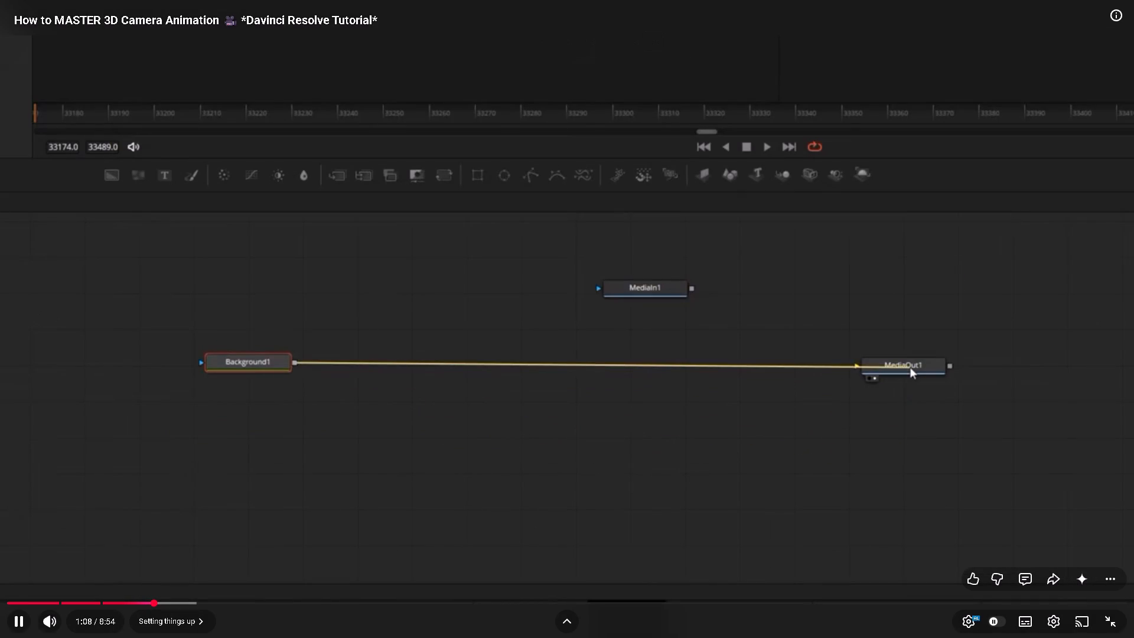
{"action": "left_click", "coordinate": [1107, 624]}
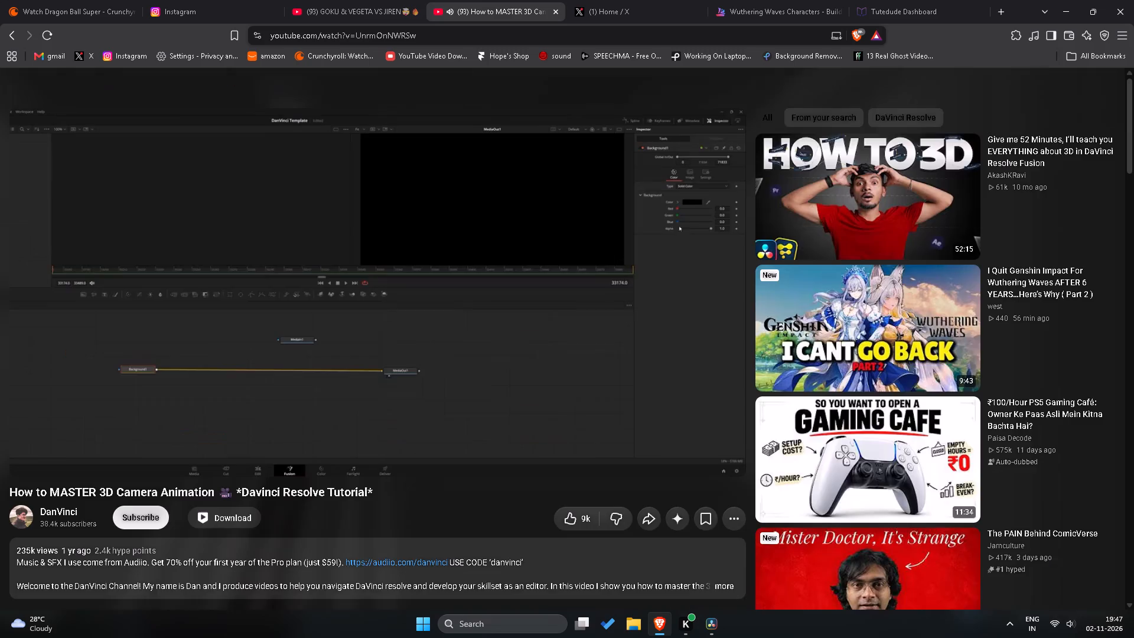
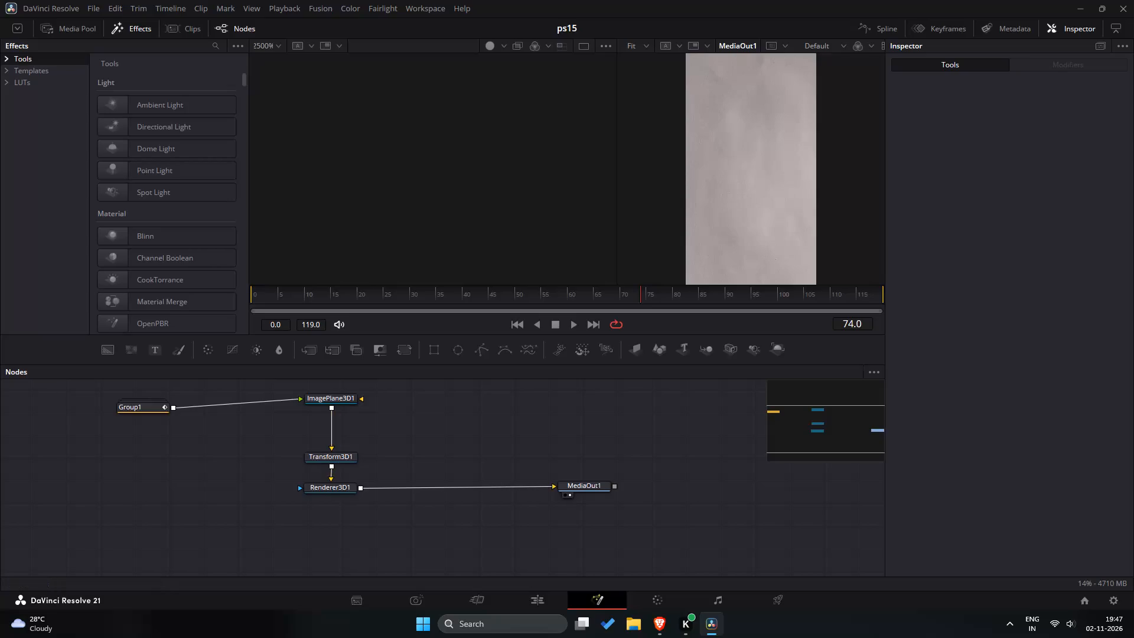
Delete the Renderer3D1, Transform3D1 and ImagePlane3D1 nodes from the composition, keeping only Group1 and MediaOut1.
{"action": "left_click", "coordinate": [315, 491]}
{"action": "key", "text": "BackSpace"}
{"action": "left_click", "coordinate": [325, 455]}
{"action": "key", "text": "BackSpace"}
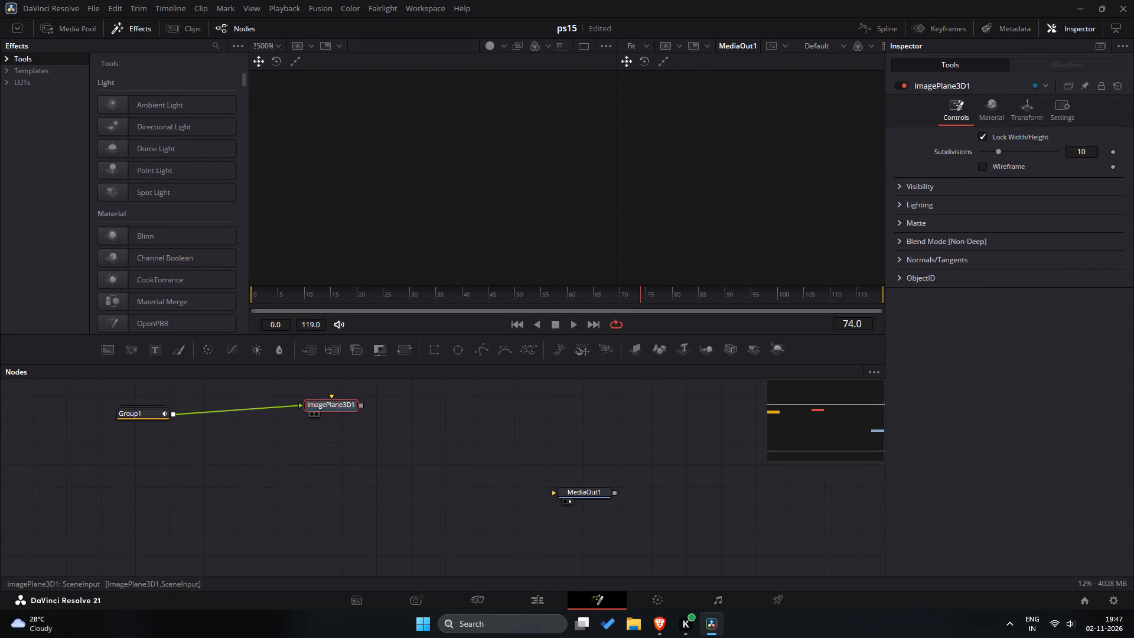
{"action": "left_click", "coordinate": [330, 398]}
{"action": "key", "text": "BackSpace"}
Move the Group1 node closer to MediaOut1 and add a Background node in the freed space of the node graph.
{"action": "left_click_drag", "start_coordinate": [145, 411], "coordinate": [367, 426]}
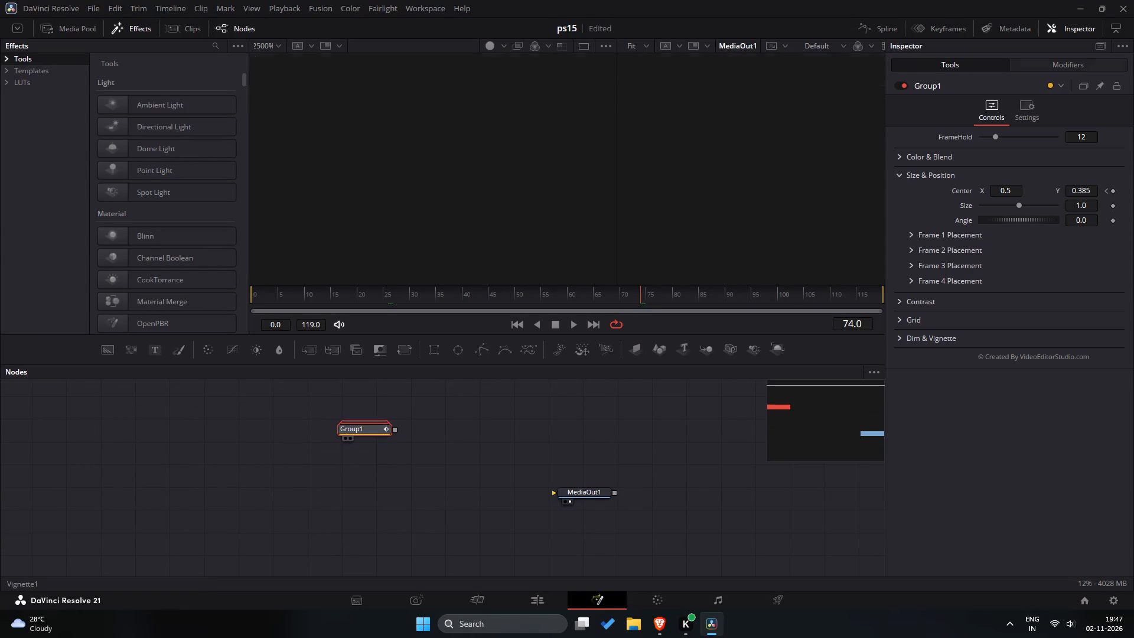
{"action": "left_click_drag", "start_coordinate": [102, 348], "coordinate": [167, 481]}
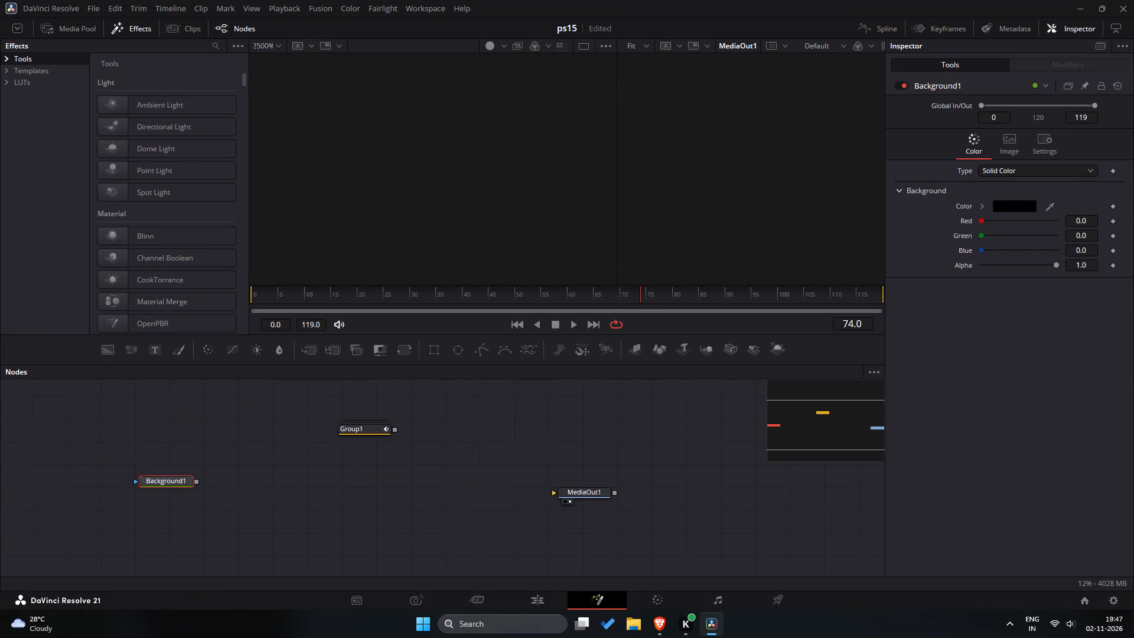
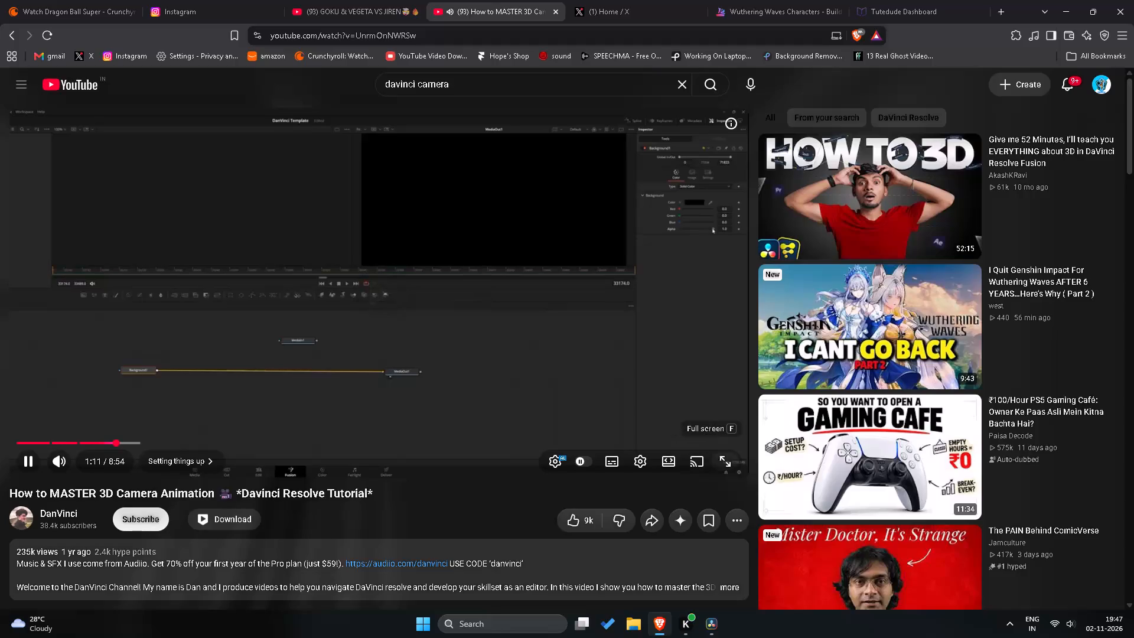
Check the tutorial in full screen and set the Background1 node's Alpha to 0.0 in the Fusion composition.
{"action": "left_click", "coordinate": [713, 458]}
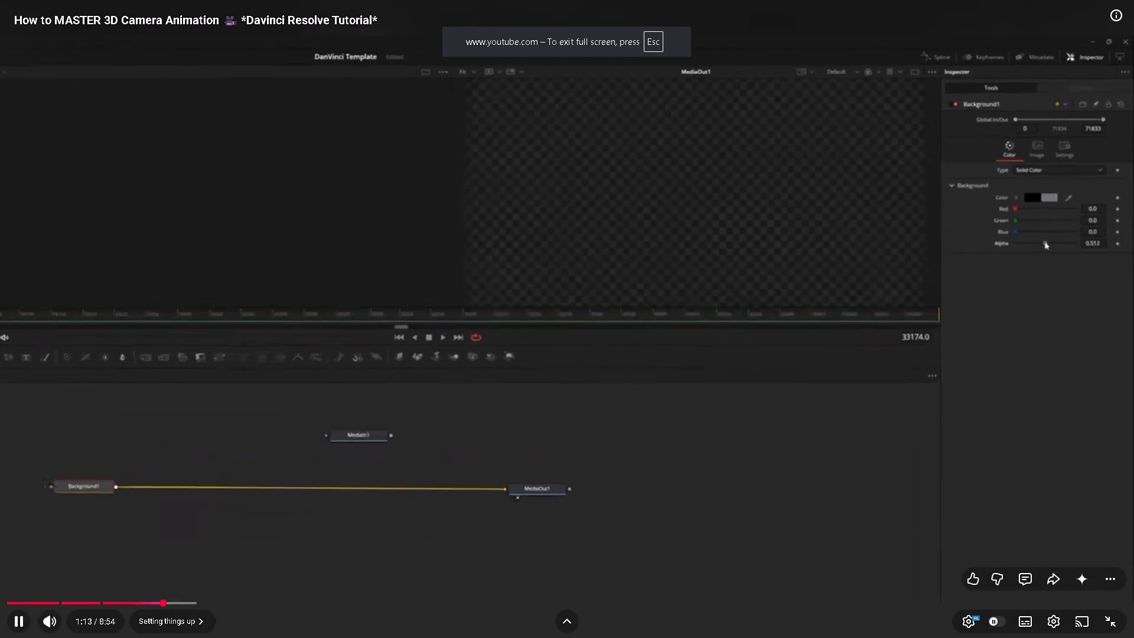
{"action": "key", "text": "alt+Tab"}
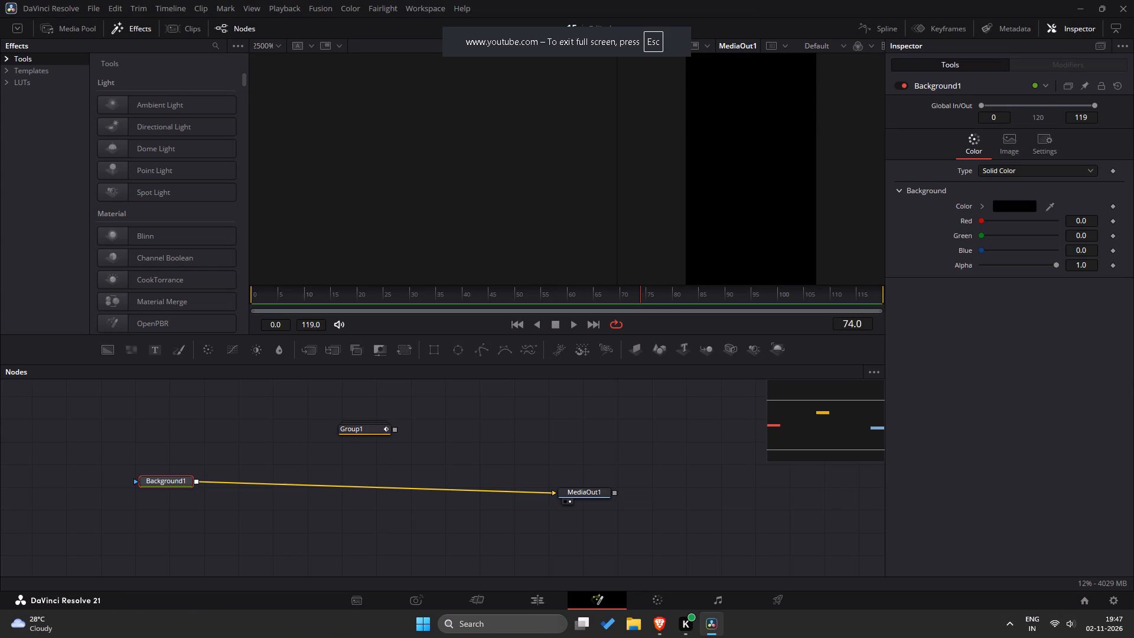
{"action": "left_click_drag", "start_coordinate": [1050, 266], "coordinate": [744, 294]}
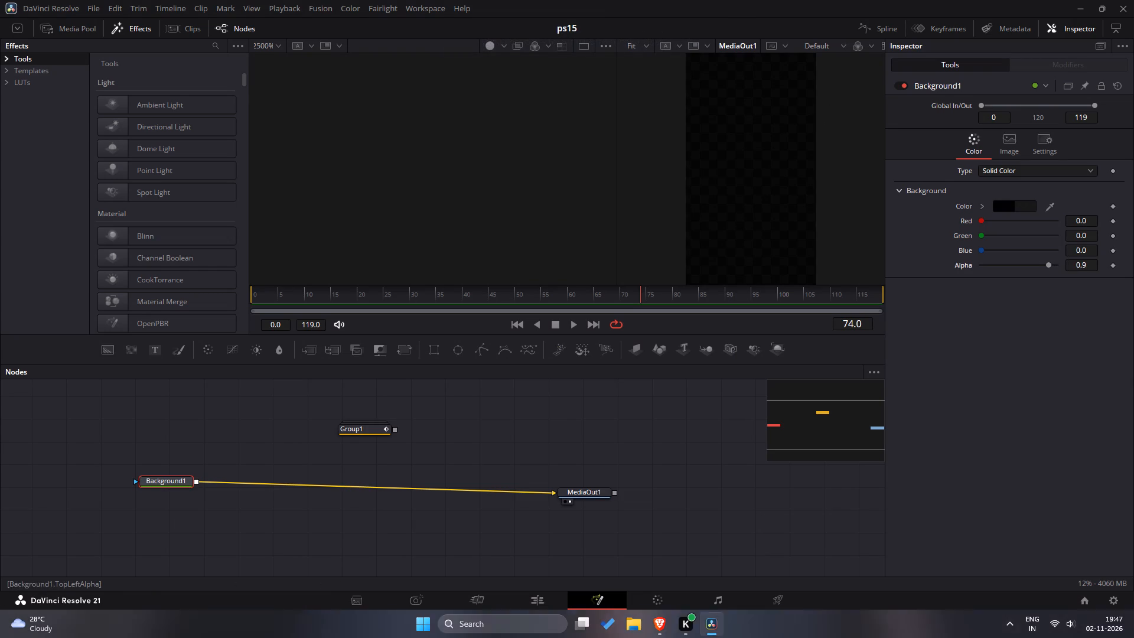
{"action": "left_click_drag", "start_coordinate": [1045, 266], "coordinate": [850, 269]}
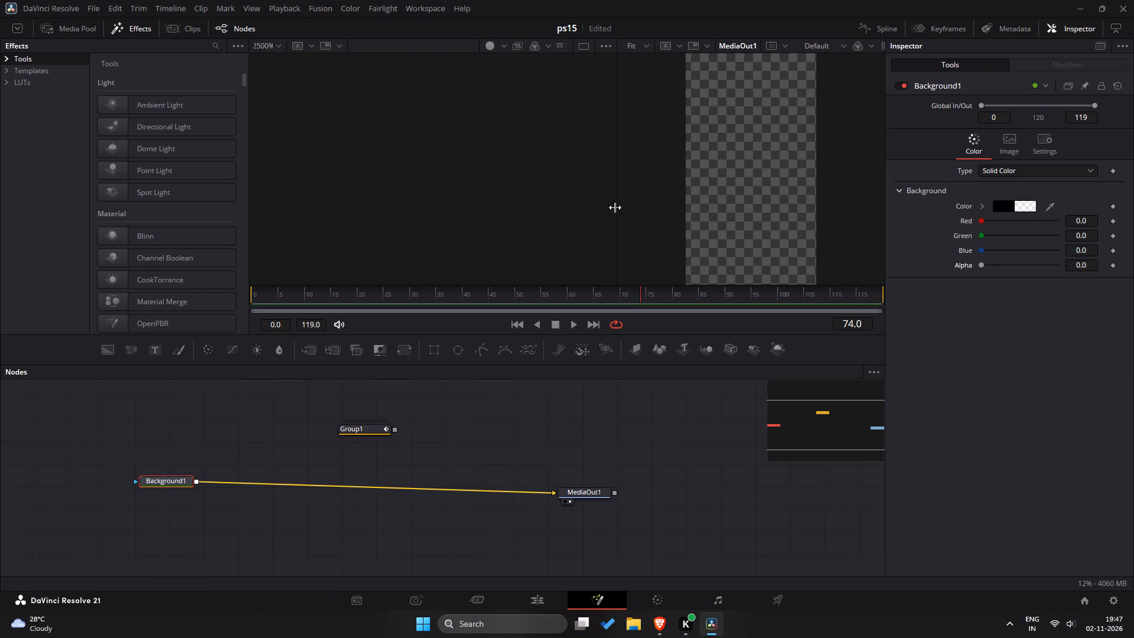
Give the MediaOut1 viewer more width and add an Image Plane 3D node after Group1, following the tutorial.
{"action": "left_click", "coordinate": [613, 207]}
{"action": "left_click_drag", "start_coordinate": [617, 208], "coordinate": [539, 211]}
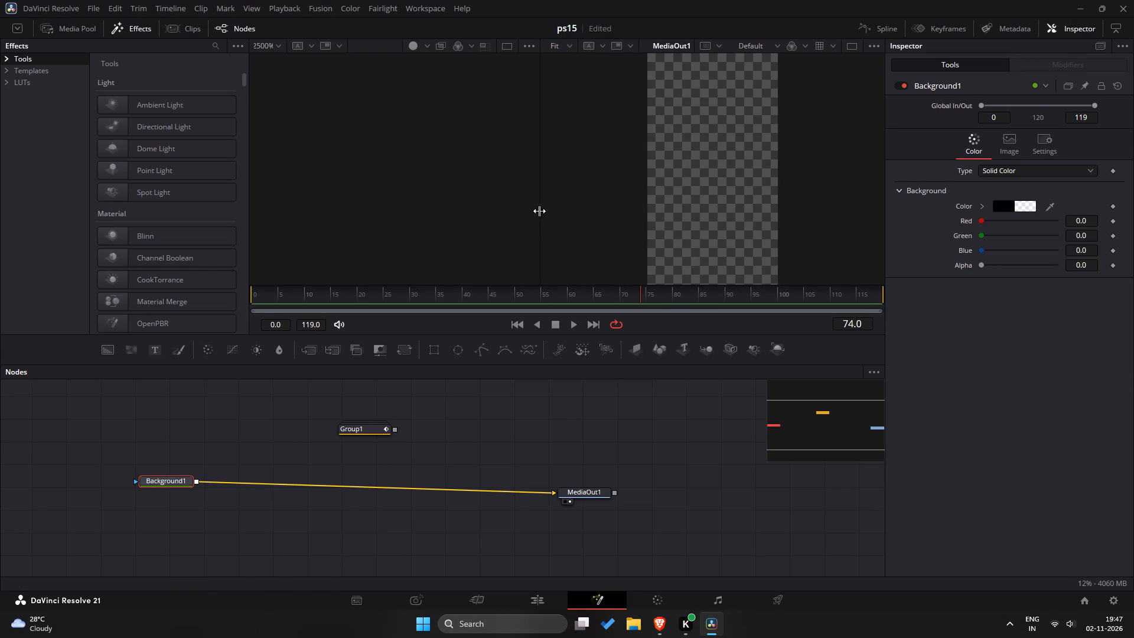
{"action": "left_click_drag", "start_coordinate": [539, 211], "coordinate": [537, 211]}
{"action": "key", "text": "alt+Tab"}
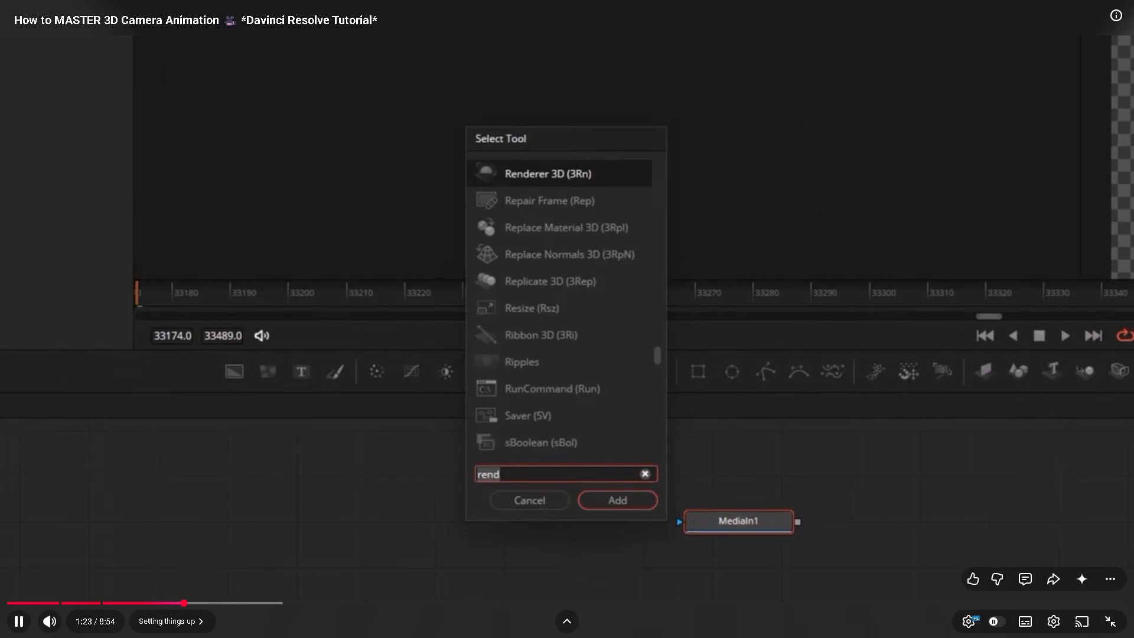
{"action": "key", "text": "Left"}
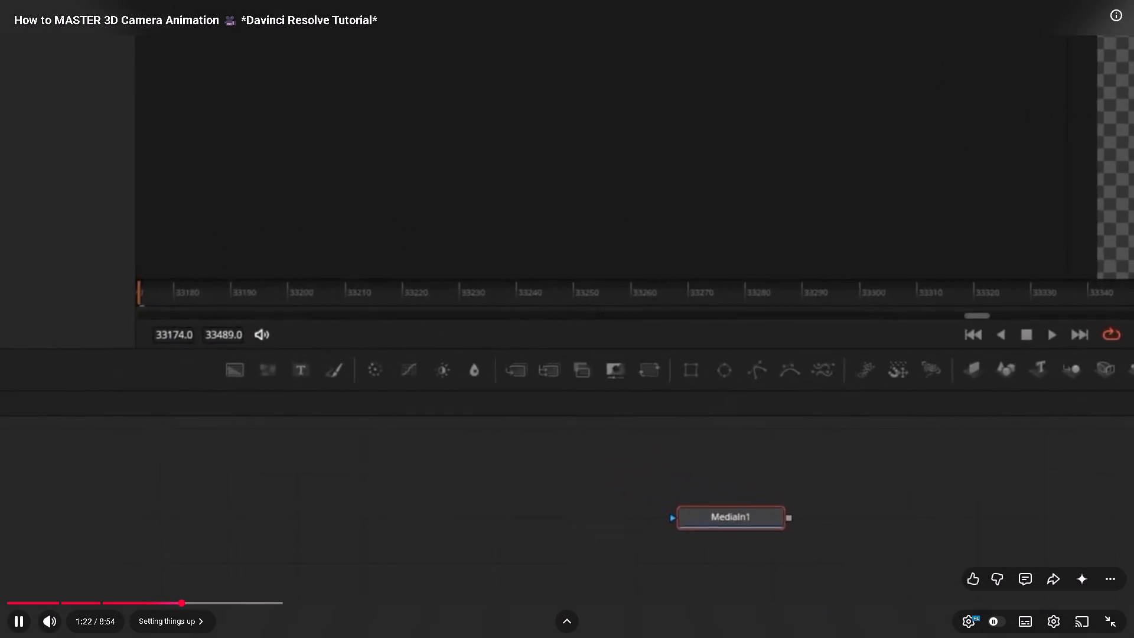
{"action": "key", "text": "alt+Tab"}
{"action": "left_click", "coordinate": [363, 431]}
{"action": "key", "text": "ctrl+space"}
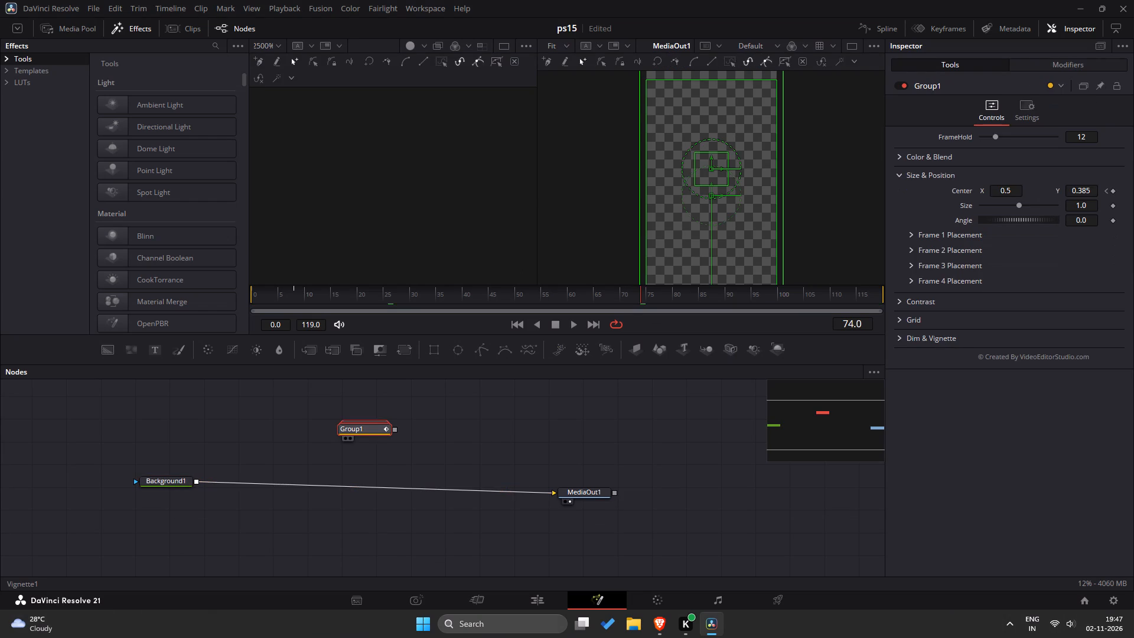
{"action": "type", "text": "ima"}
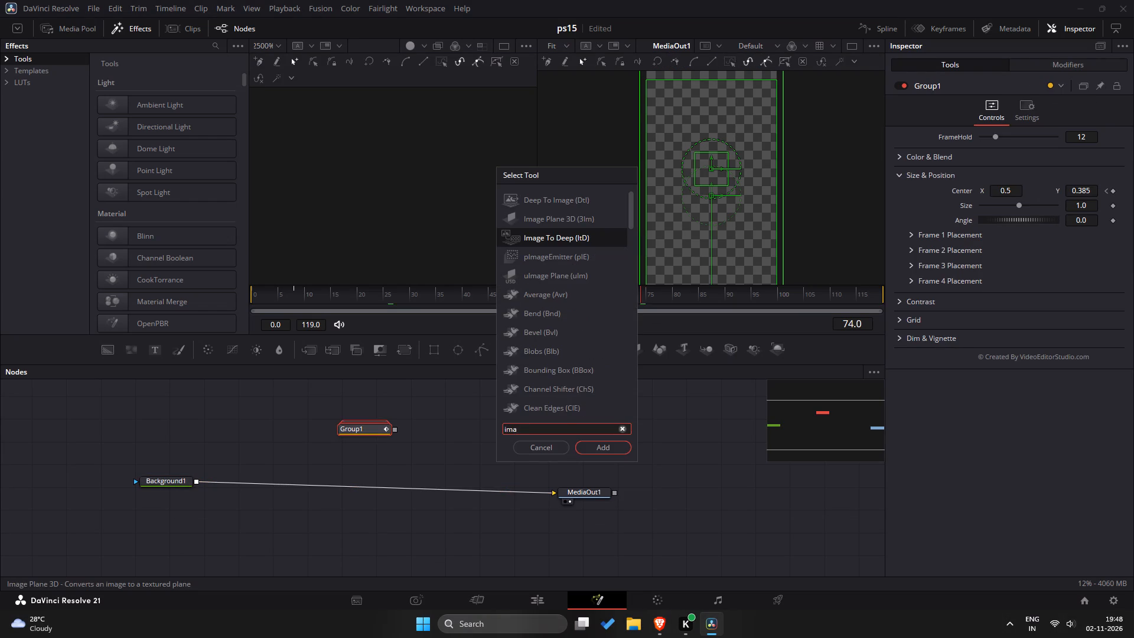
{"action": "key", "text": "alt+Tab"}
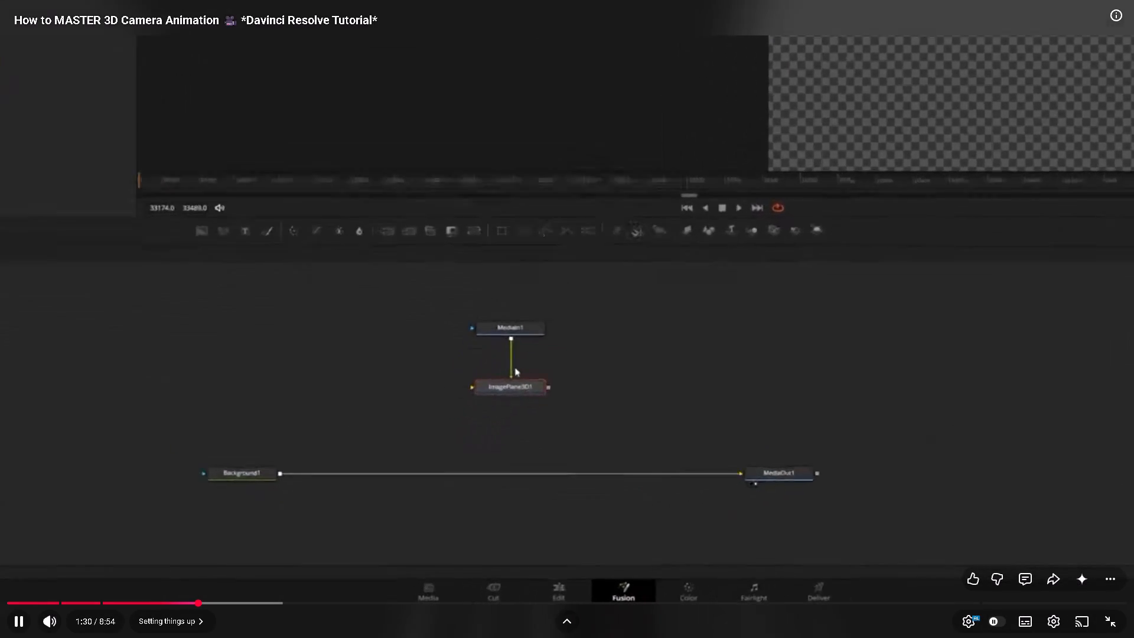
{"action": "key", "text": "alt+Tab"}
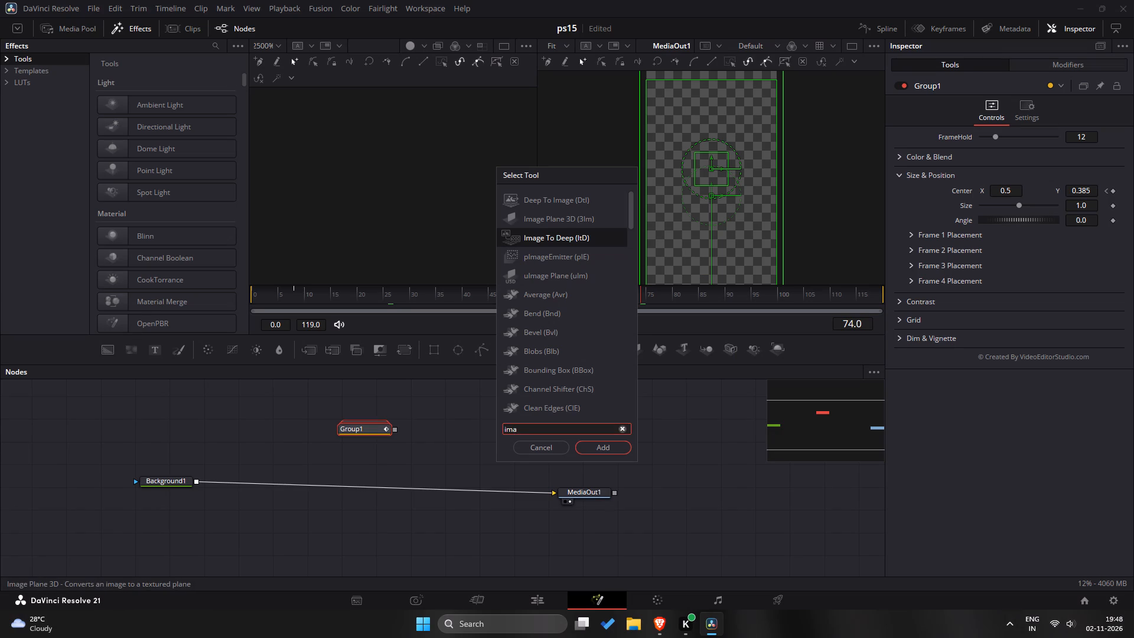
{"action": "left_click", "coordinate": [581, 224]}
{"action": "left_click", "coordinate": [587, 437]}
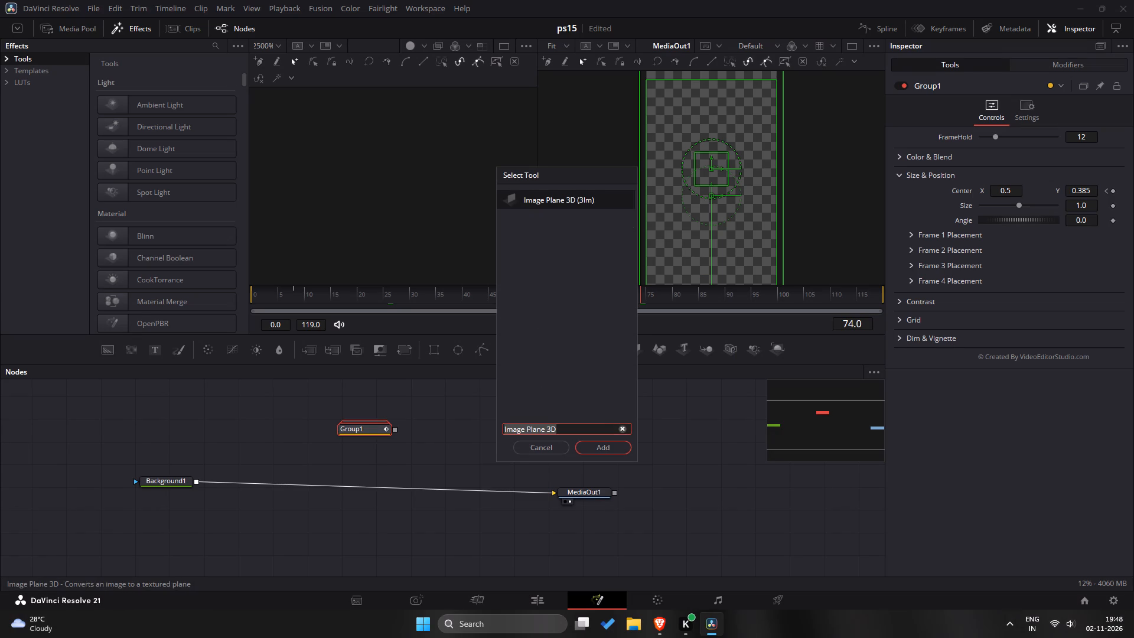
{"action": "left_click", "coordinate": [590, 447]}
Switch to the tutorial, raise its playback quality to 2160p60 4K and replay the image plane section.
{"action": "key", "text": "alt+Tab"}
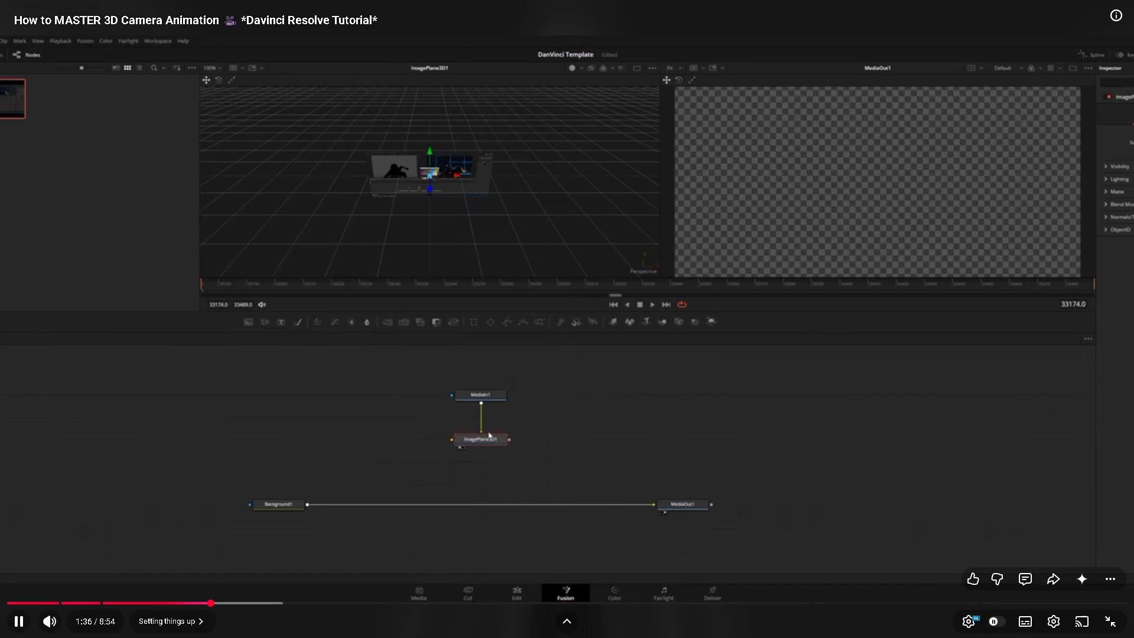
{"action": "key", "text": "Left"}
{"action": "left_click", "coordinate": [1060, 623]}
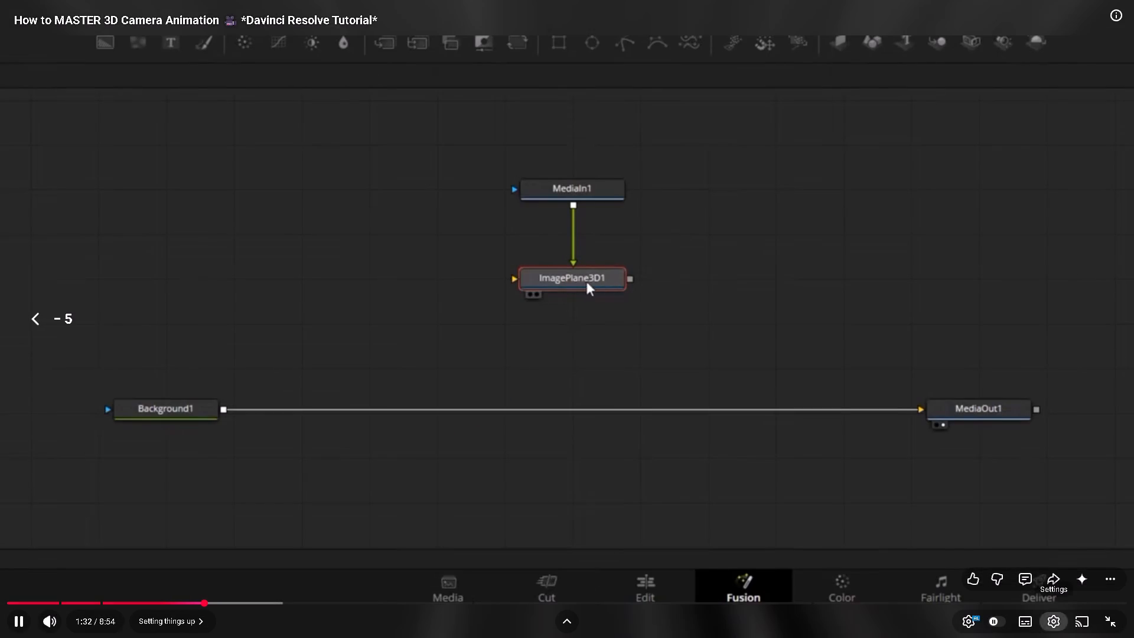
{"action": "scroll", "coordinate": [1071, 506], "scroll_direction": "down", "scroll_amount": 3}
{"action": "left_click", "coordinate": [1066, 585]}
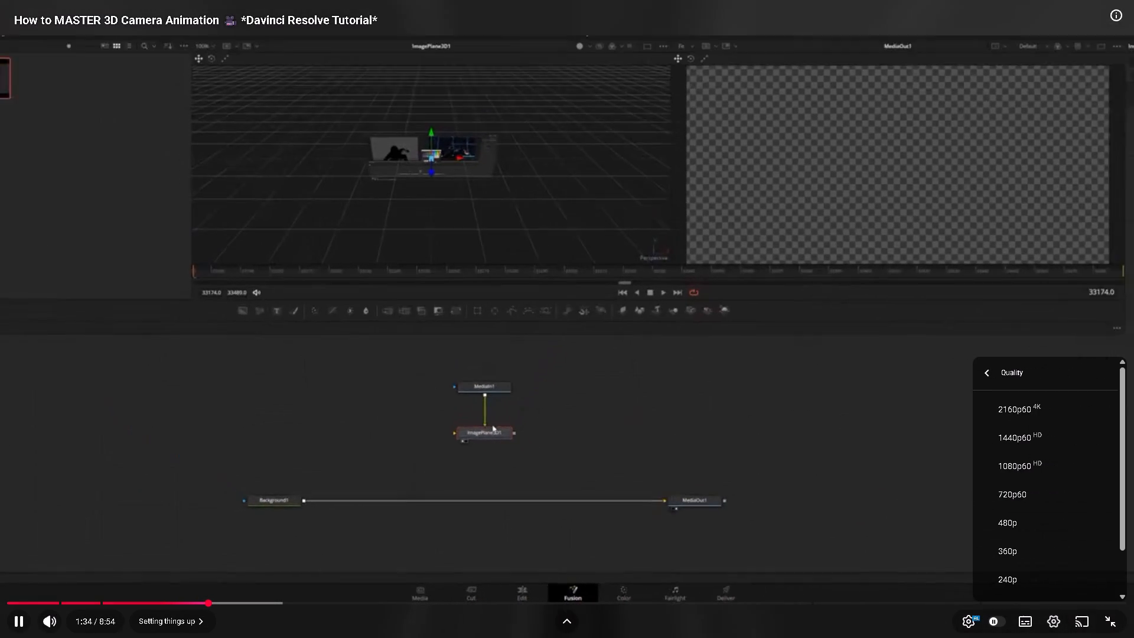
{"action": "left_click", "coordinate": [1024, 419]}
{"action": "key", "text": "Left"}
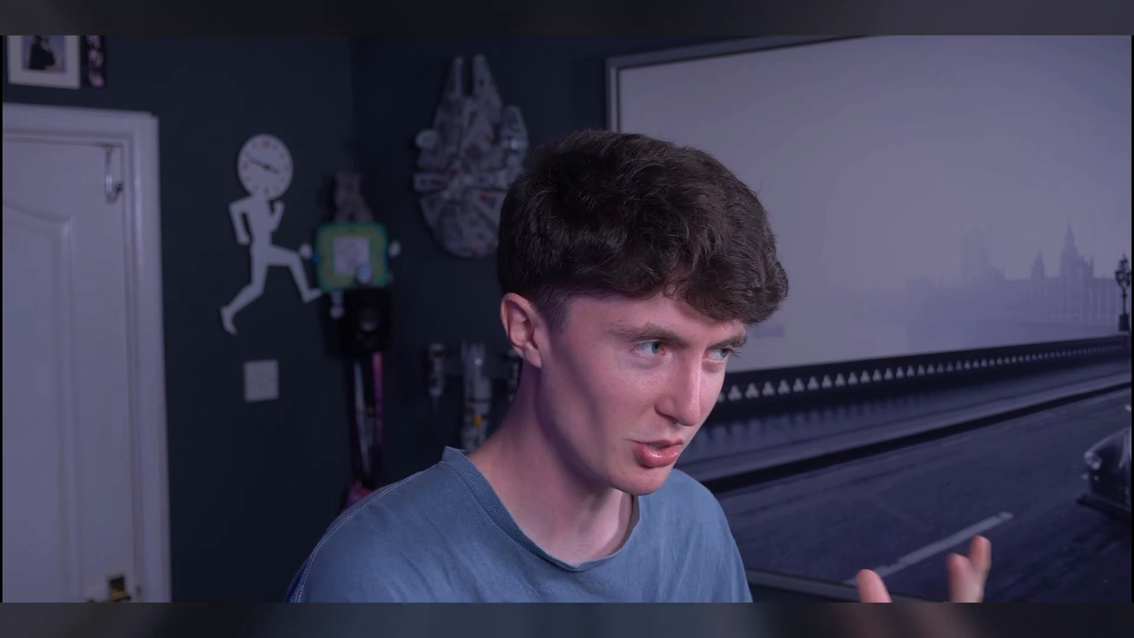
Place the ImagePlane3D1 node beside Group1 and show it in the empty viewer as a 3D perspective view.
{"action": "key", "text": "alt+Tab"}
{"action": "left_click_drag", "start_coordinate": [452, 429], "coordinate": [435, 284]}
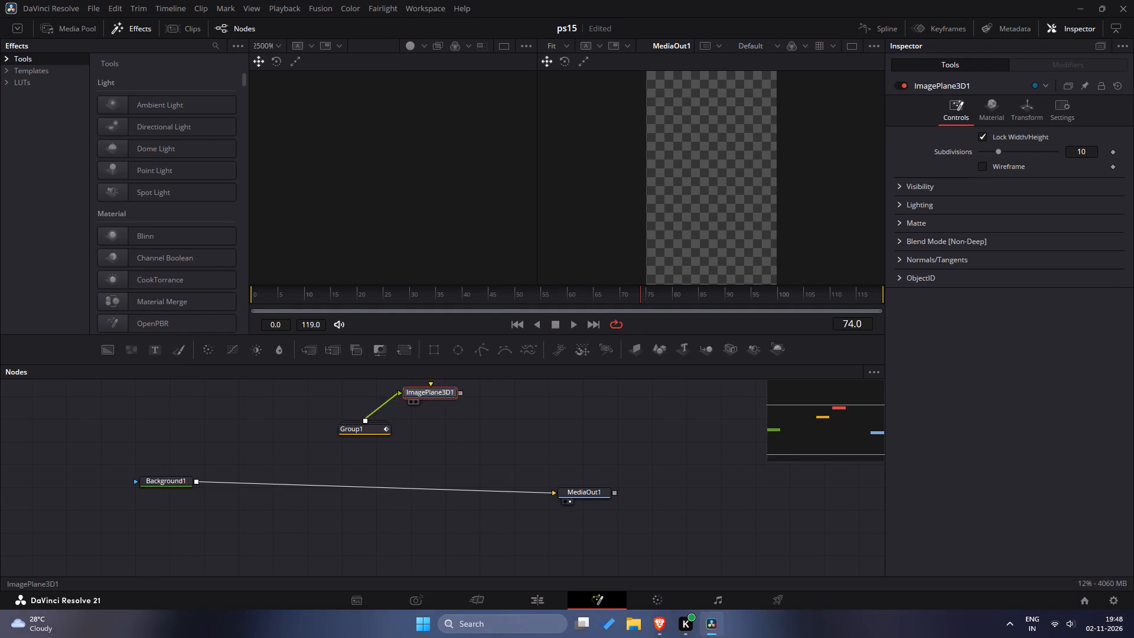
{"action": "left_click_drag", "start_coordinate": [435, 284], "coordinate": [405, 95]}
{"action": "scroll", "coordinate": [487, 259], "scroll_direction": "down", "scroll_amount": 4}
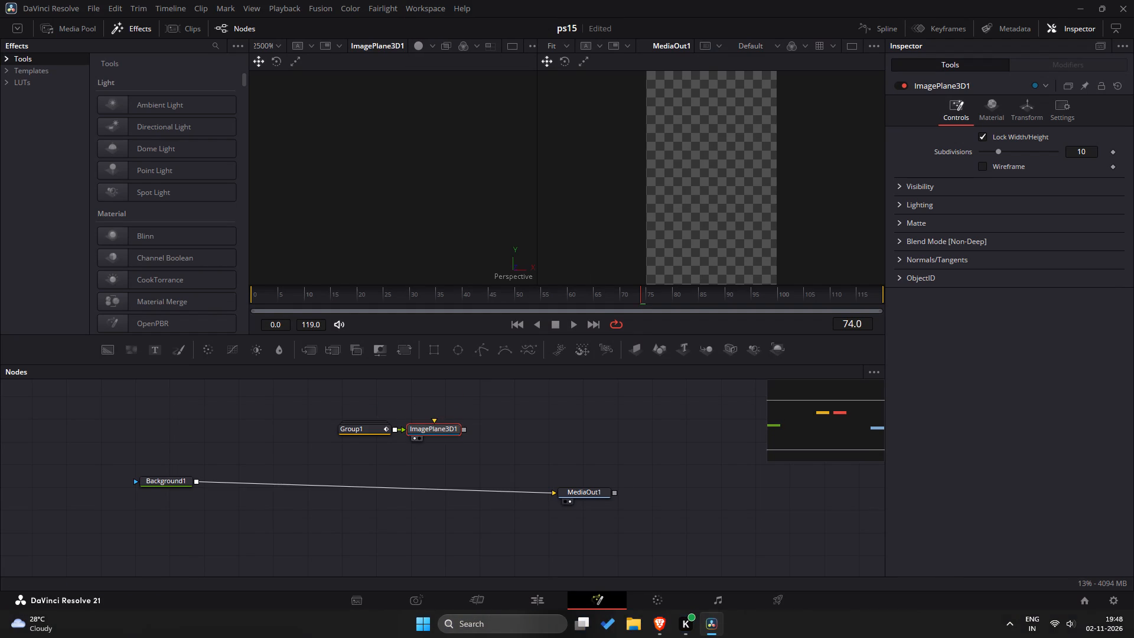
{"action": "left_click_drag", "start_coordinate": [522, 269], "coordinate": [503, 269]}
{"action": "left_click_drag", "start_coordinate": [418, 164], "coordinate": [425, 138]}
Set the ImagePlane3D1 node's Z translation to about 1.45.
{"action": "left_click", "coordinate": [1055, 113]}
{"action": "left_click", "coordinate": [1024, 106]}
{"action": "left_click_drag", "start_coordinate": [1025, 180], "coordinate": [1031, 177]}
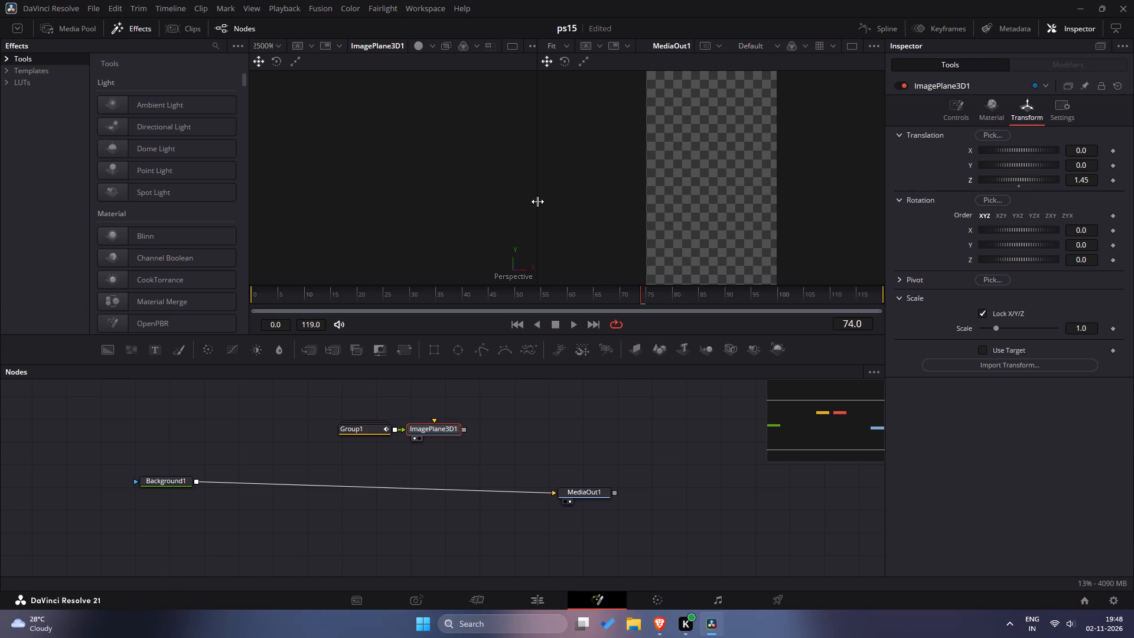
Widen the ImagePlane3D1 viewer slightly and spread the nodes apart, with ImagePlane3D1 above MediaOut1 and Group1 farther away.
{"action": "left_click_drag", "start_coordinate": [536, 201], "coordinate": [554, 219]}
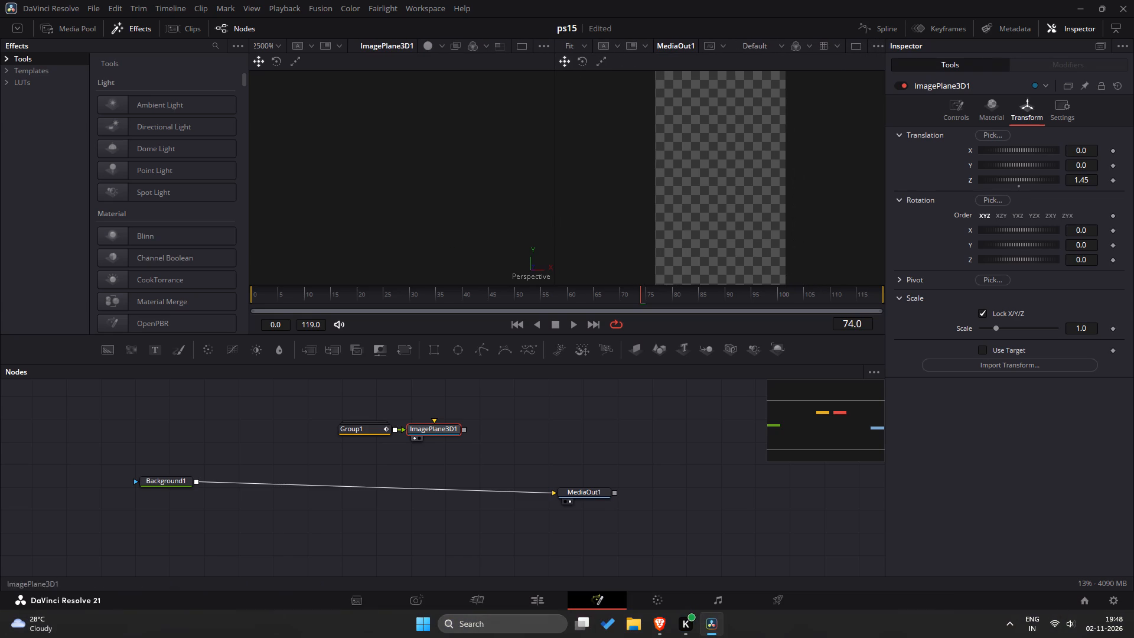
{"action": "left_click_drag", "start_coordinate": [428, 430], "coordinate": [561, 436]}
{"action": "key", "text": "alt+Tab"}
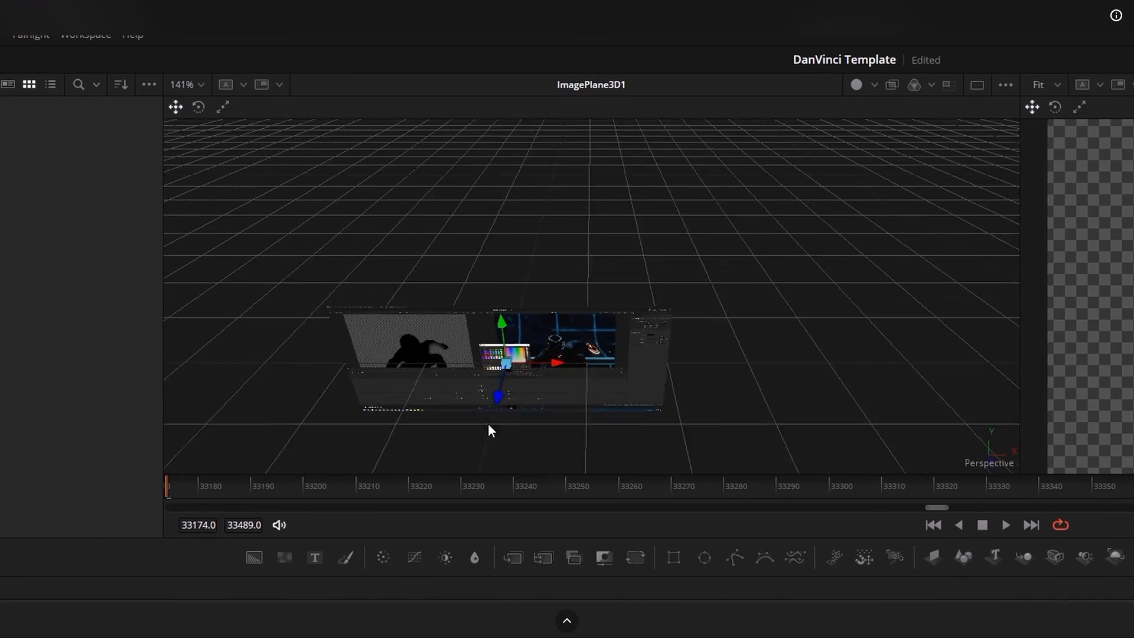
{"action": "key", "text": "alt+Tab"}
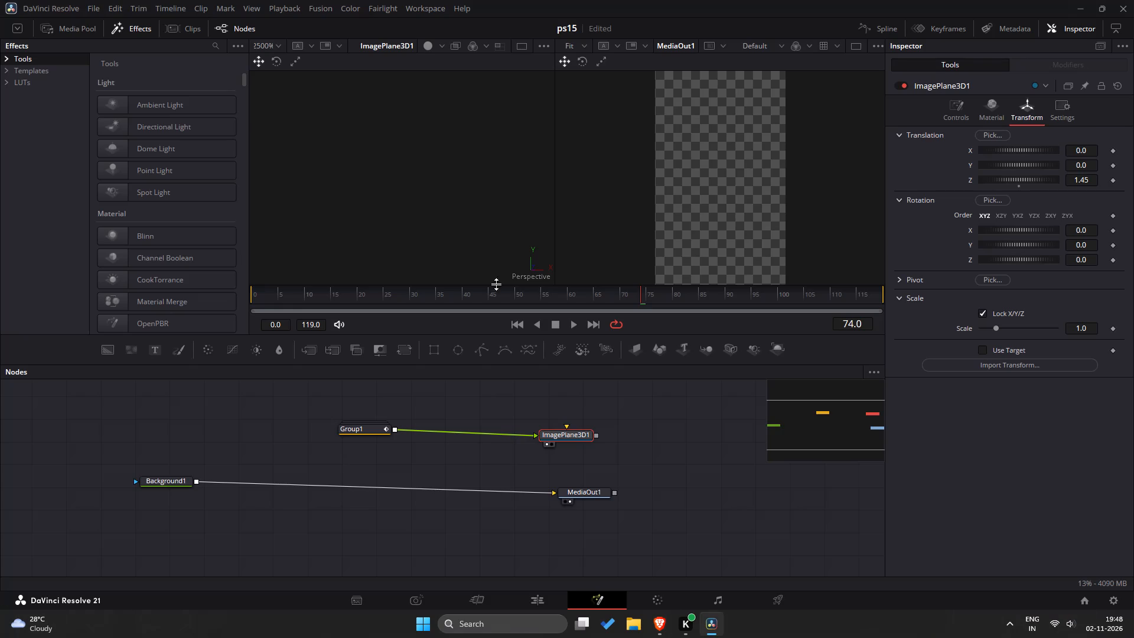
{"action": "left_click_drag", "start_coordinate": [361, 427], "coordinate": [296, 432]}
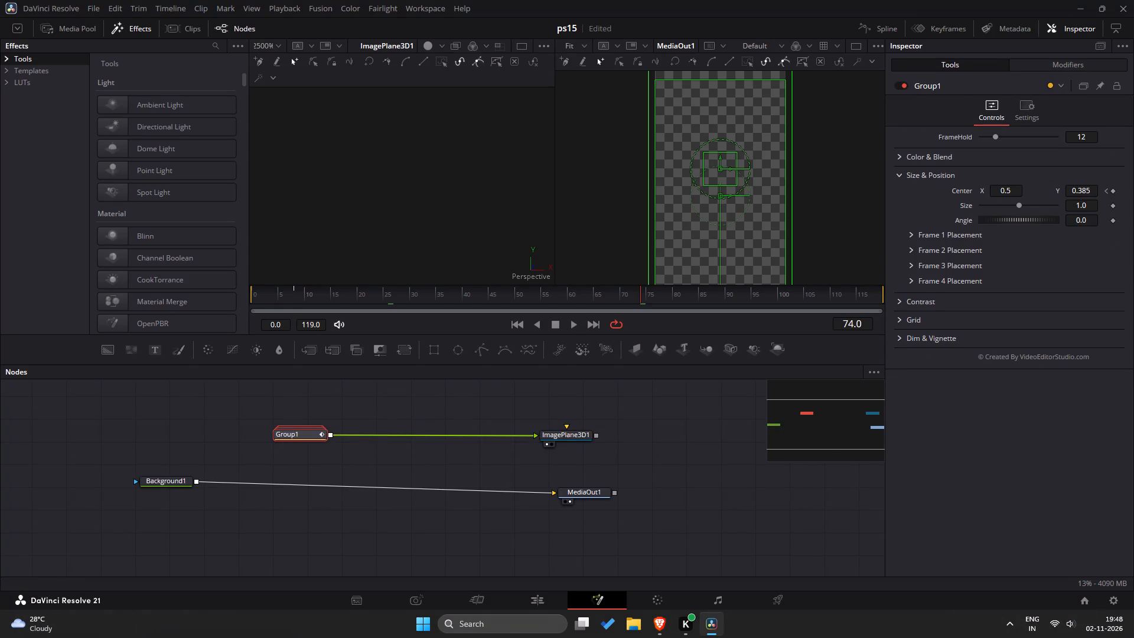
Compare the ImagePlane3D1 perspective view with the one in the tutorial, pausing the video and leaving full screen.
{"action": "left_click", "coordinate": [528, 272]}
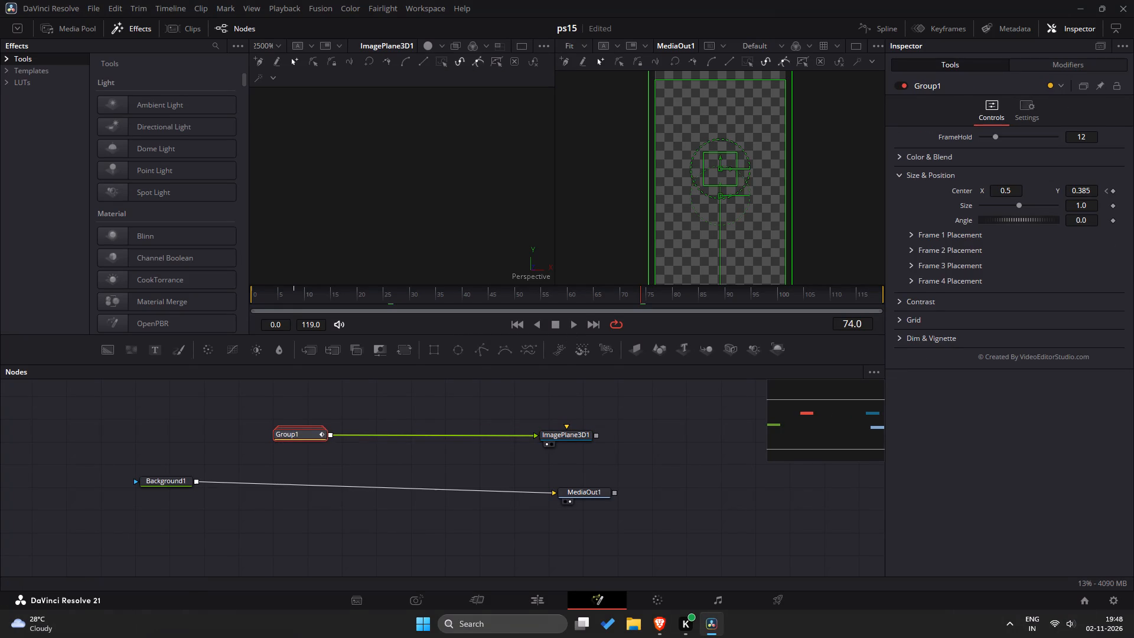
{"action": "left_click", "coordinate": [552, 427]}
{"action": "left_click", "coordinate": [556, 431]}
{"action": "left_click", "coordinate": [470, 220]}
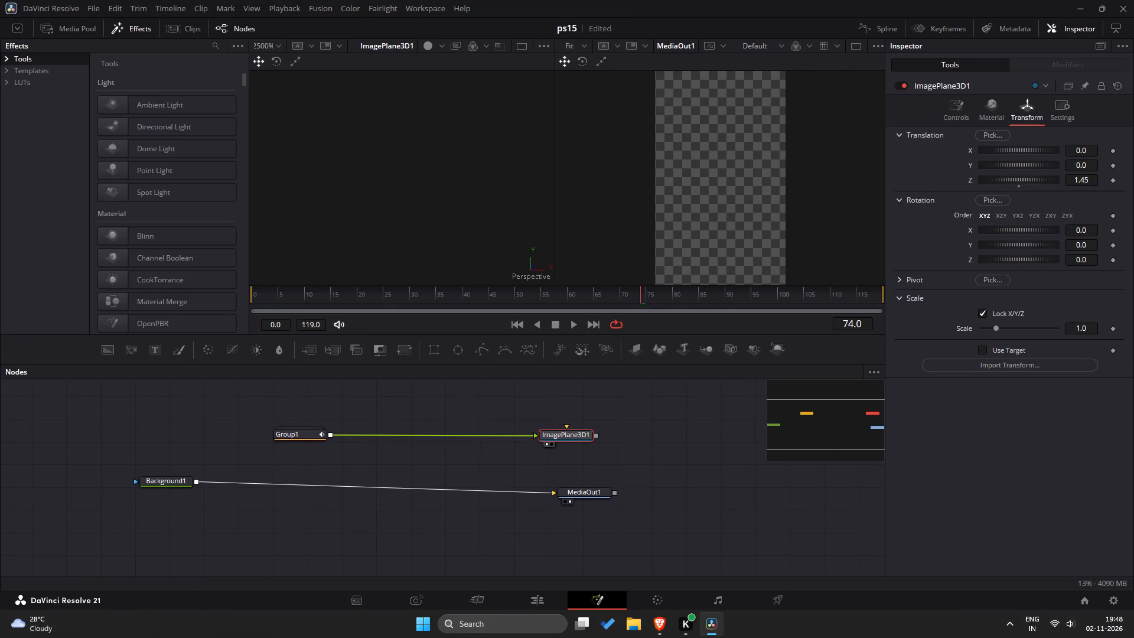
{"action": "key", "text": "alt+Tab"}
{"action": "left_click", "coordinate": [555, 273]}
{"action": "left_click", "coordinate": [1102, 622]}
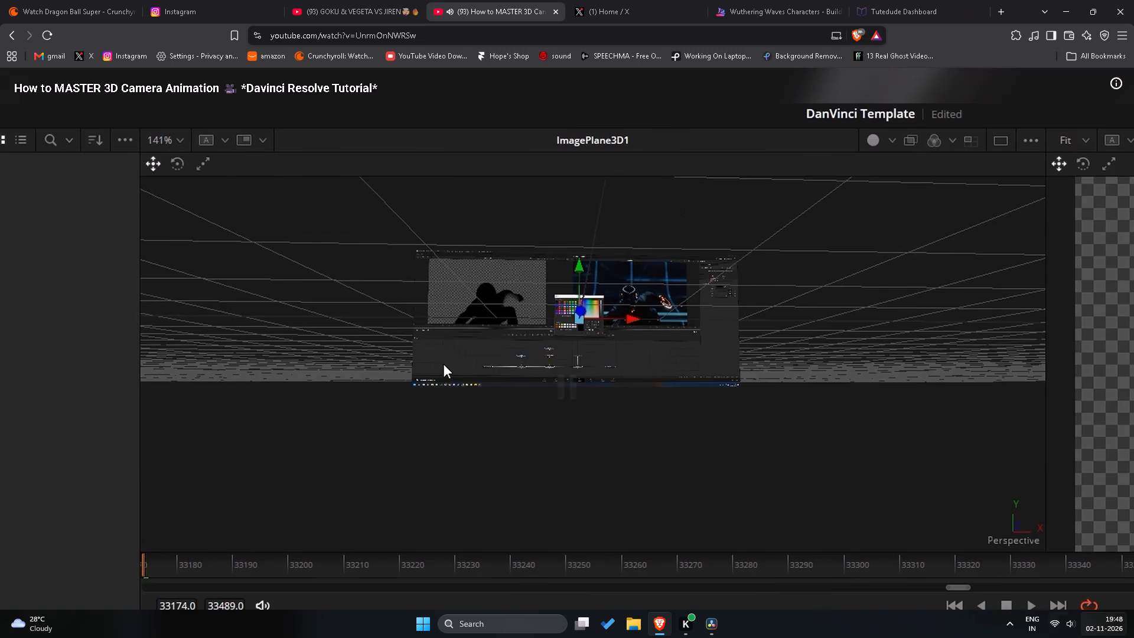
Return to the Edit page in DaVinci Resolve and play the timeline from 01:00:06:16 to review the animated text section.
{"action": "left_click", "coordinate": [699, 623]}
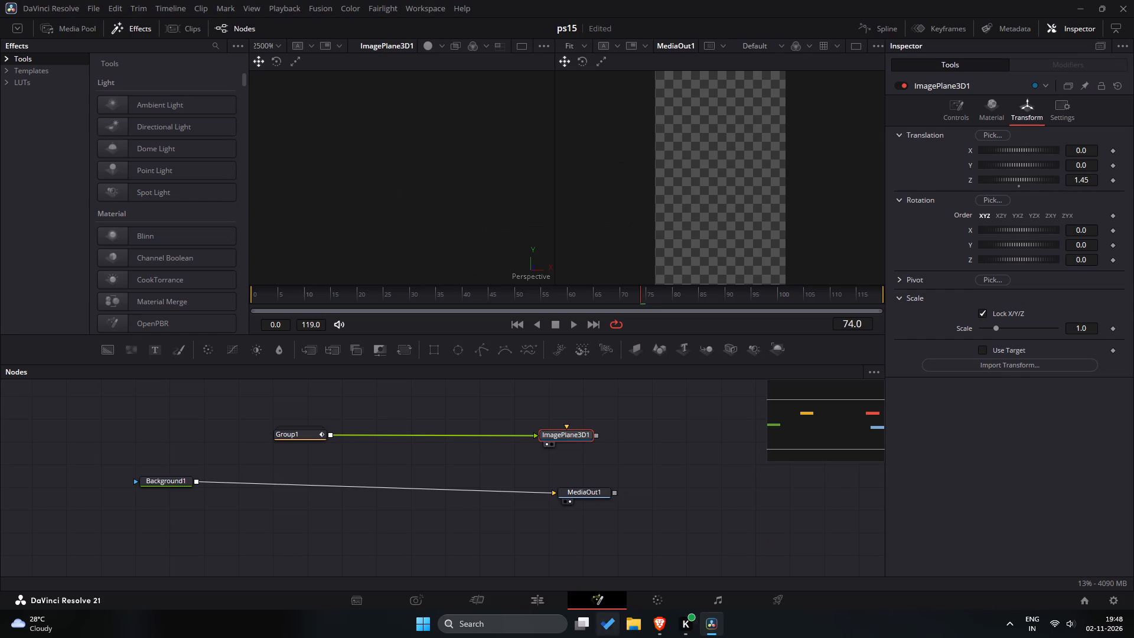
{"action": "left_click", "coordinate": [525, 601]}
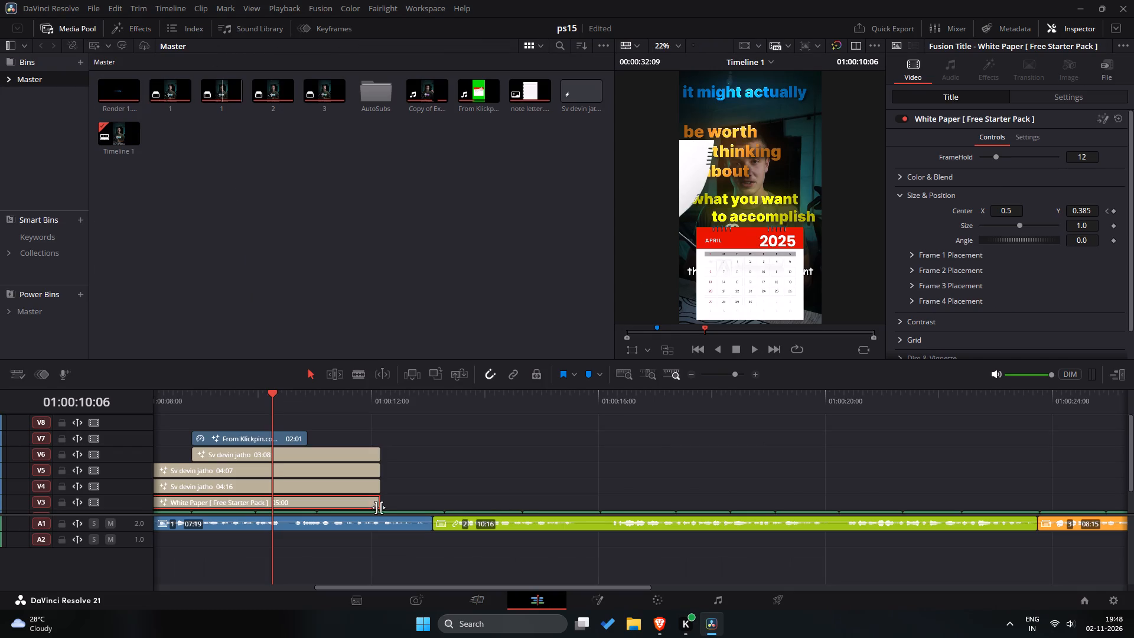
{"action": "left_click_drag", "start_coordinate": [270, 403], "coordinate": [170, 405]}
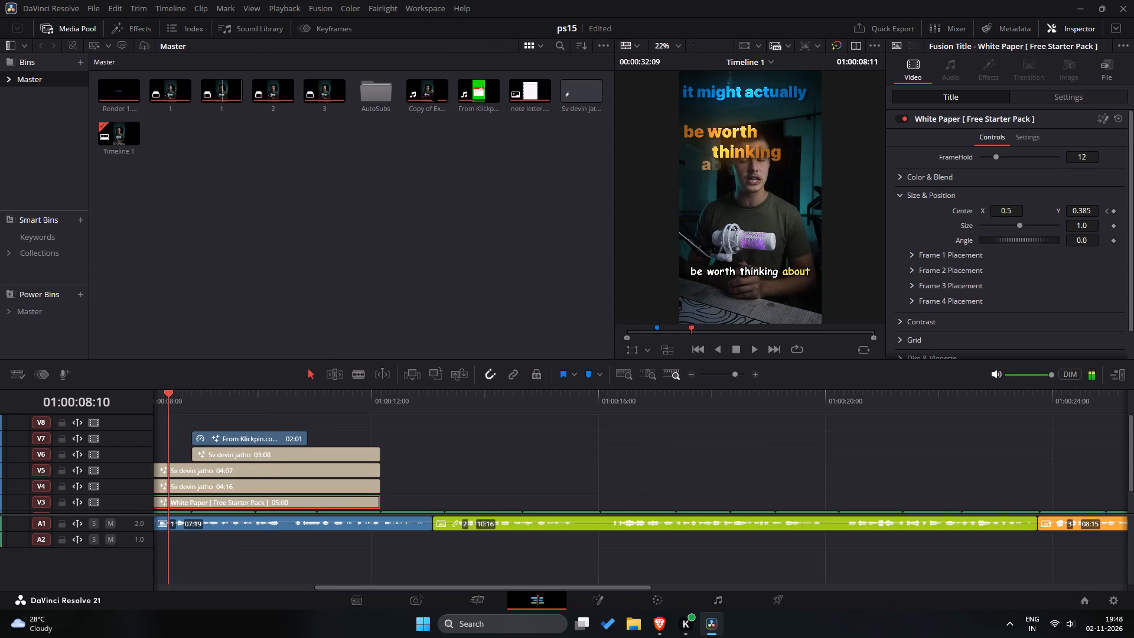
{"action": "left_click_drag", "start_coordinate": [170, 405], "coordinate": [532, 432]}
{"action": "scroll", "coordinate": [595, 448], "scroll_direction": "down", "scroll_amount": 3}
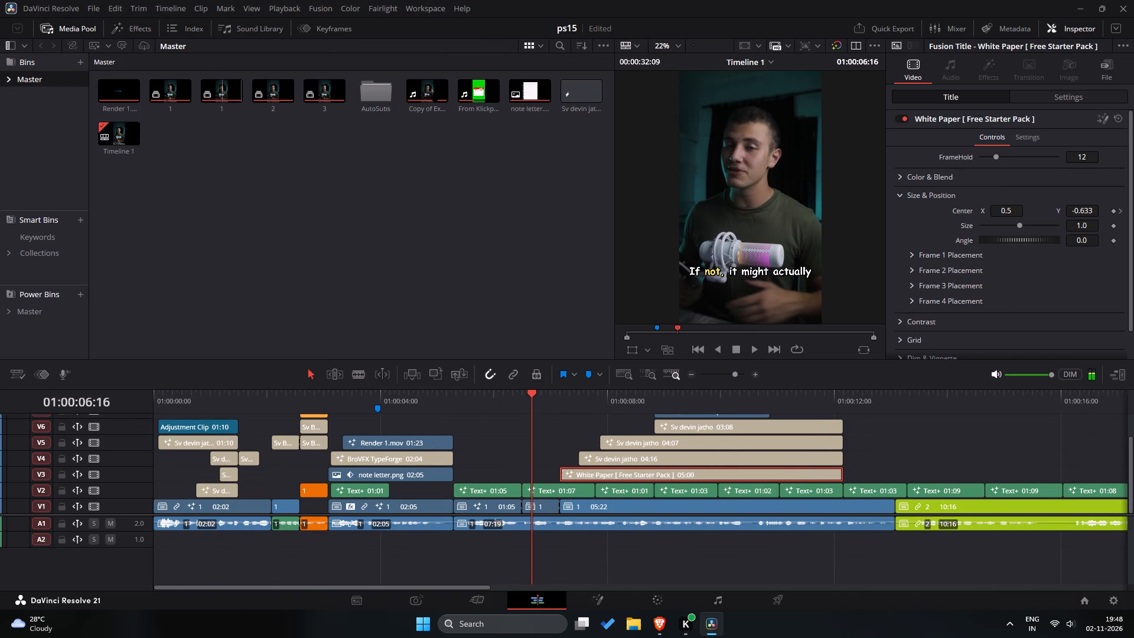
{"action": "key", "text": "space"}
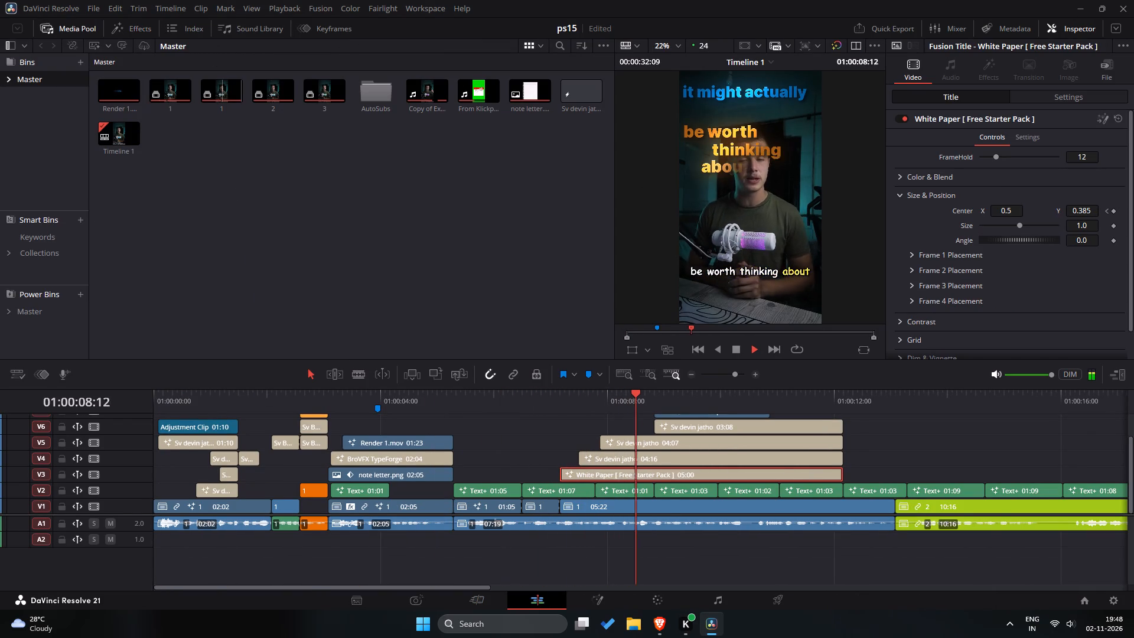
{"action": "key", "text": "space"}
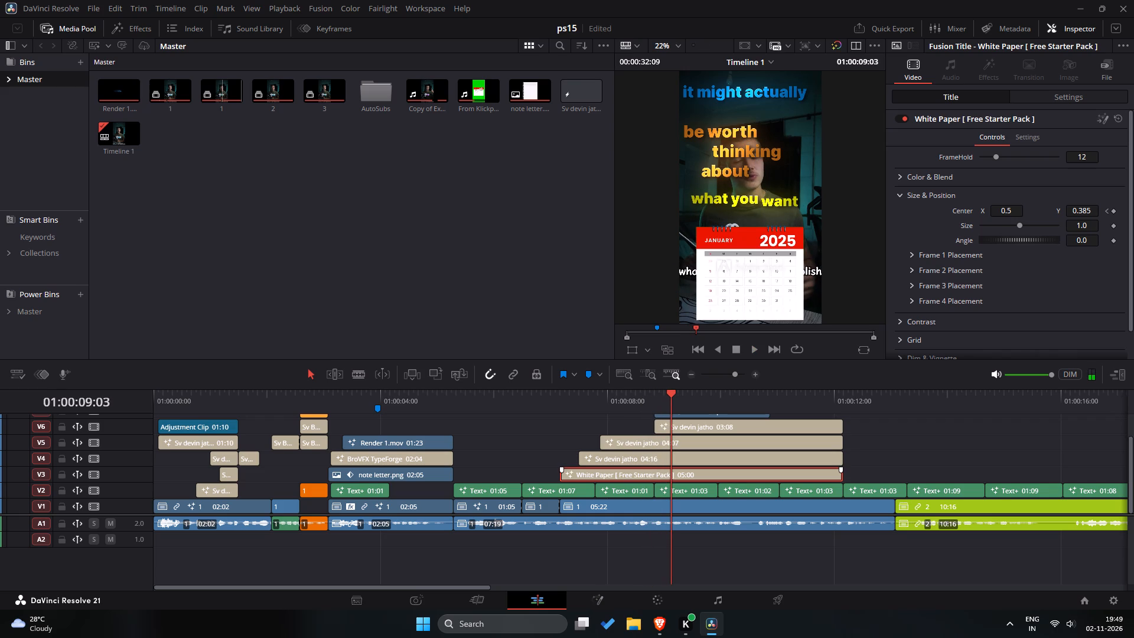
Select the White Paper clip on track V3 and open the Fusion page with the playhead at 01:00:09:03.
{"action": "left_click", "coordinate": [643, 473]}
{"action": "left_click", "coordinate": [594, 607]}
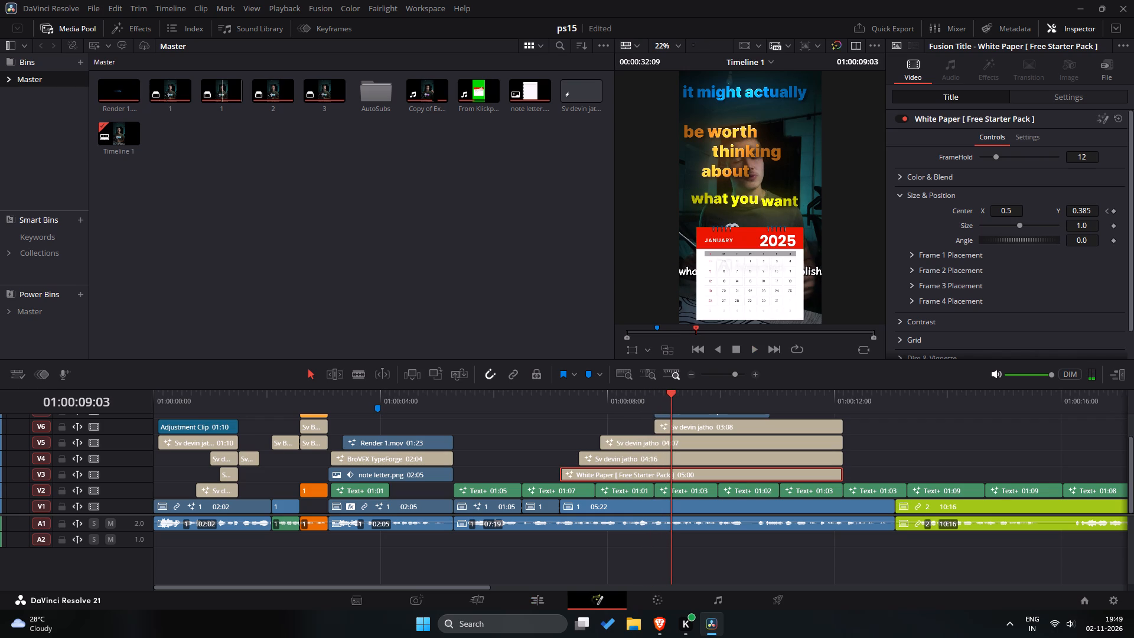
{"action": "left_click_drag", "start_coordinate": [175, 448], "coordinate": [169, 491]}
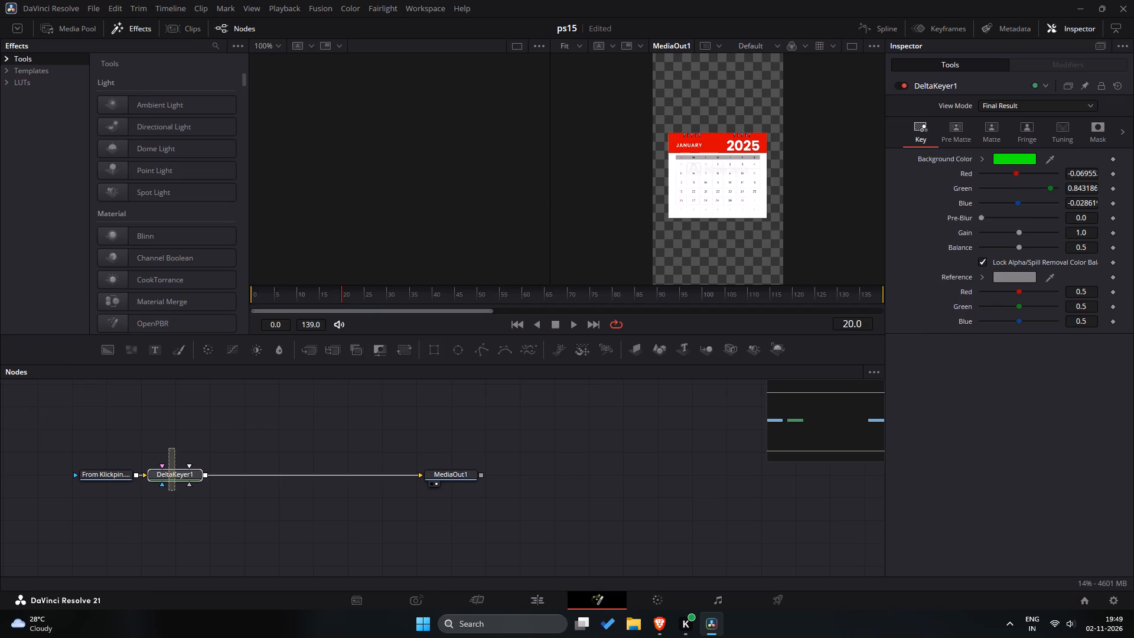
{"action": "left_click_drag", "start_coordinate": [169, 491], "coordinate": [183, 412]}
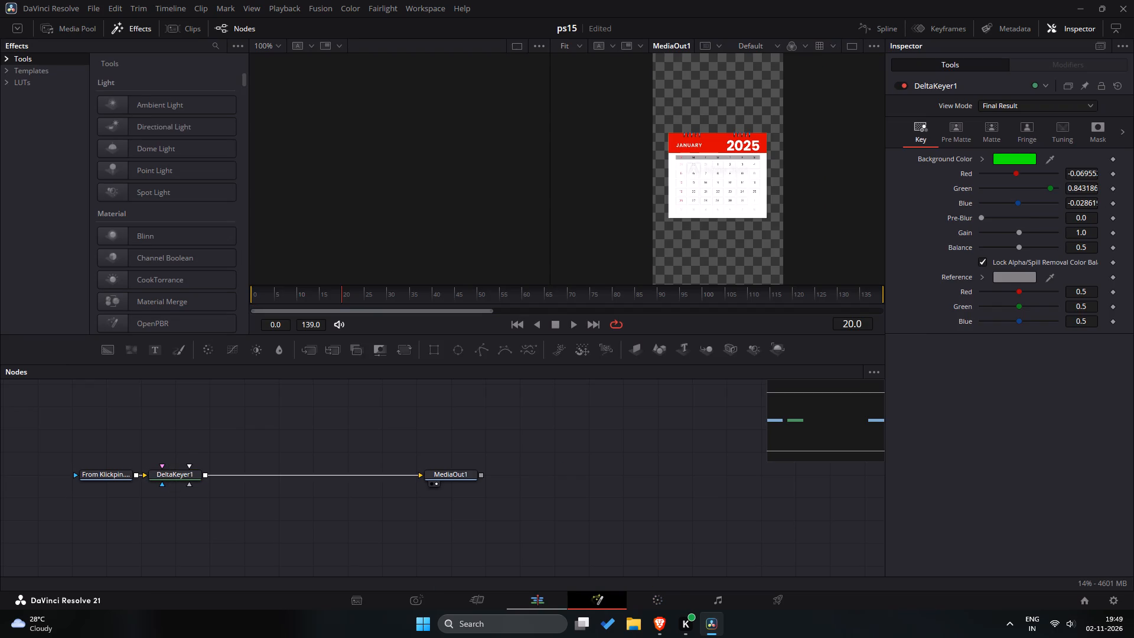
Open the White Paper clip on track V3 in Fusion from the Edit page and delete its ImagePlane3D1 node.
{"action": "left_click", "coordinate": [543, 602]}
{"action": "right_click", "coordinate": [641, 477]}
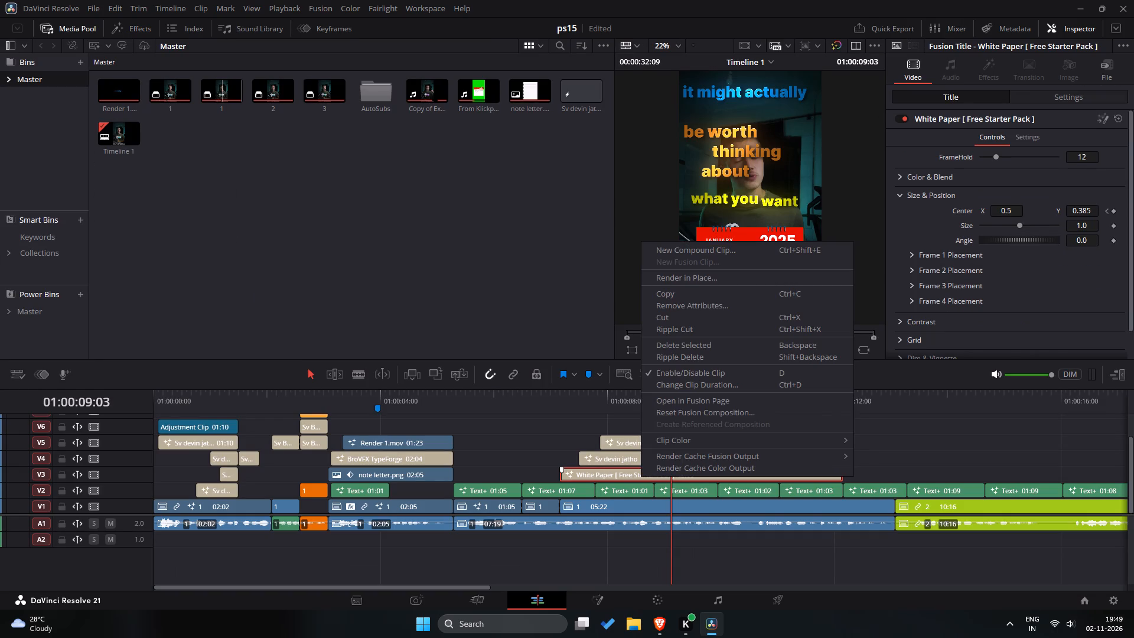
{"action": "left_click", "coordinate": [673, 404]}
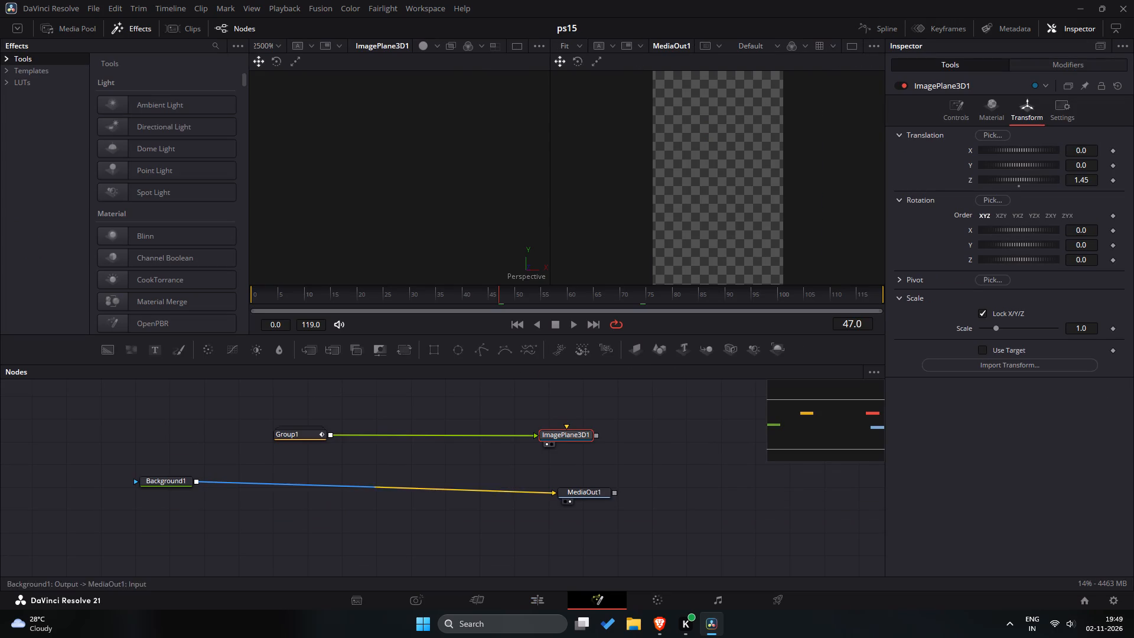
{"action": "left_click_drag", "start_coordinate": [288, 416], "coordinate": [571, 424]}
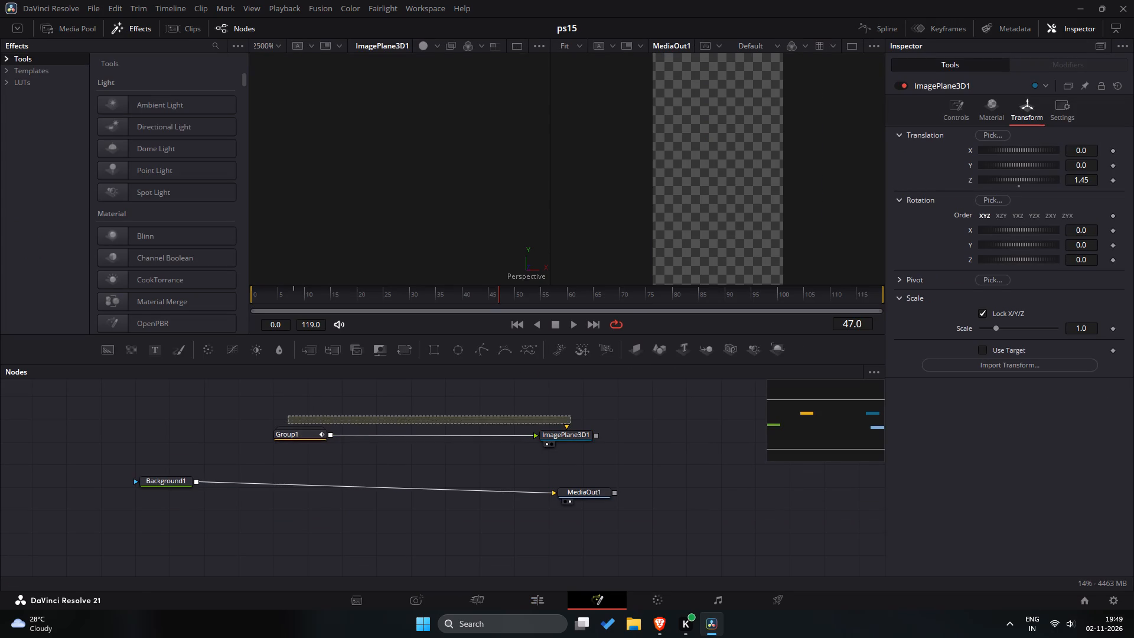
{"action": "left_click_drag", "start_coordinate": [571, 424], "coordinate": [575, 427]}
{"action": "left_click_drag", "start_coordinate": [591, 412], "coordinate": [579, 442]}
{"action": "key", "text": "BackSpace"}
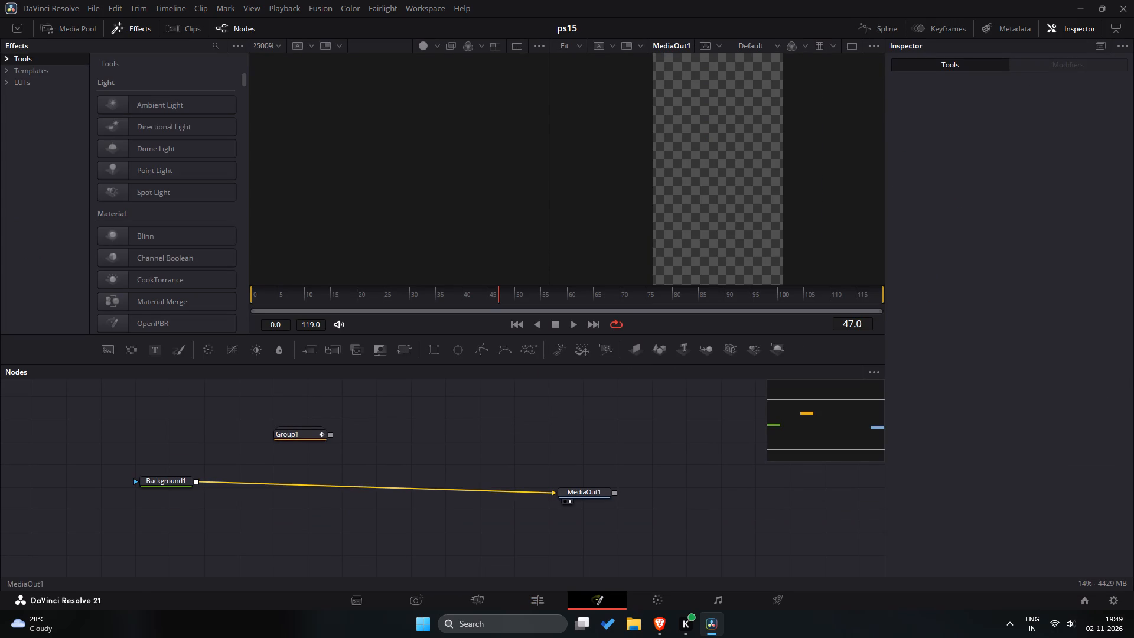
Return to the Edit page and open the AutoSubs bin in the media pool to check its contents.
{"action": "left_click", "coordinate": [520, 604]}
{"action": "left_click", "coordinate": [461, 600]}
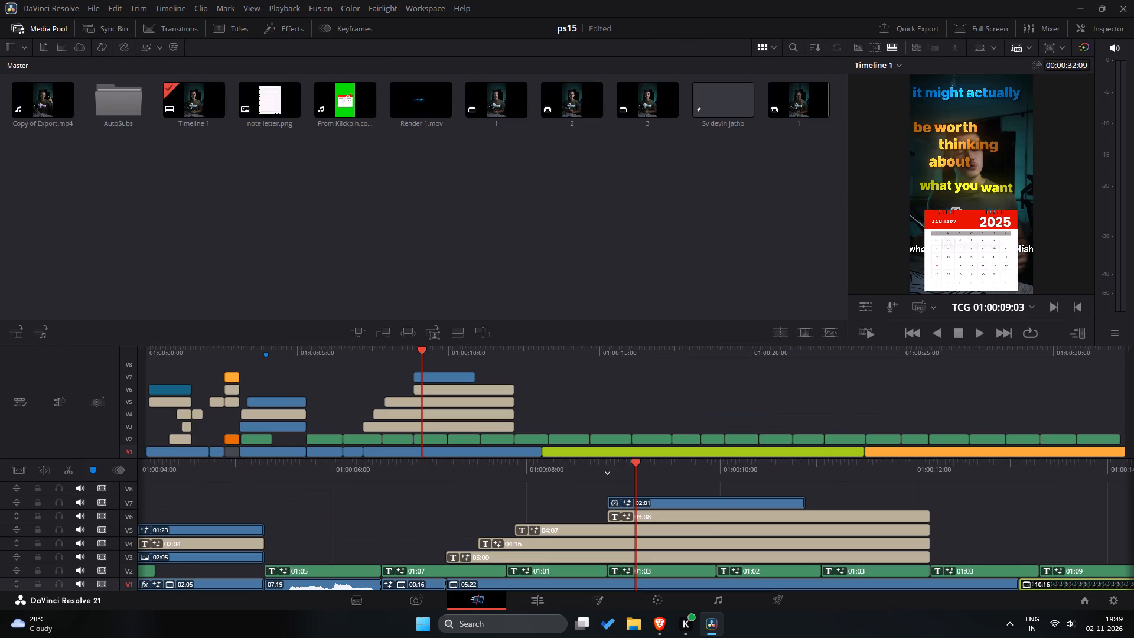
{"action": "left_click", "coordinate": [514, 599]}
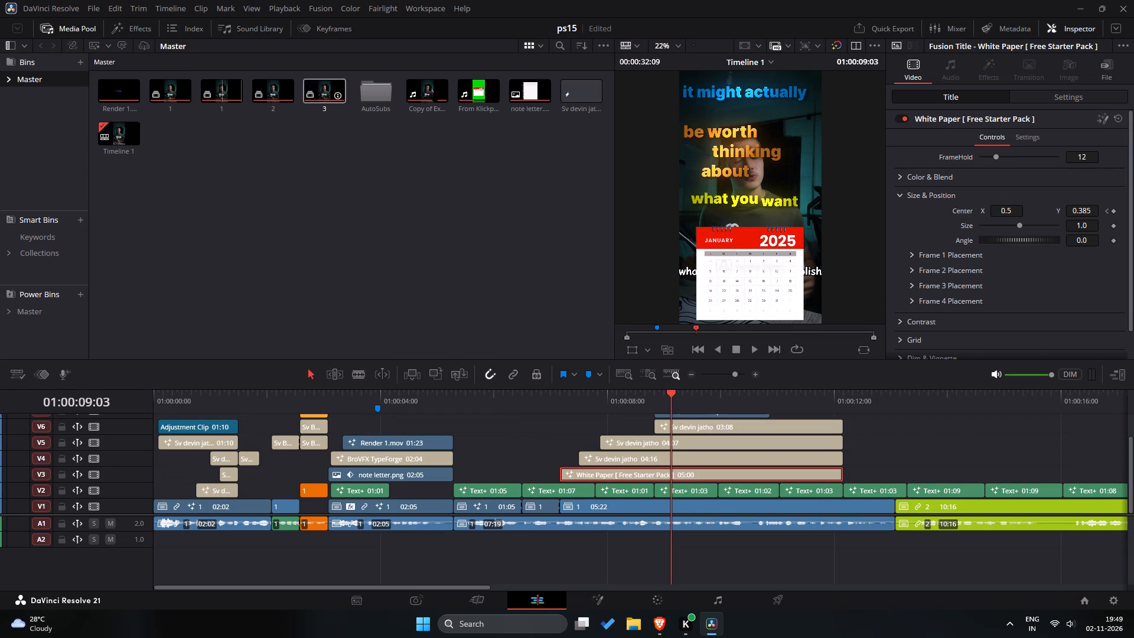
{"action": "left_click", "coordinate": [392, 102]}
{"action": "left_click_drag", "start_coordinate": [391, 102], "coordinate": [390, 108]}
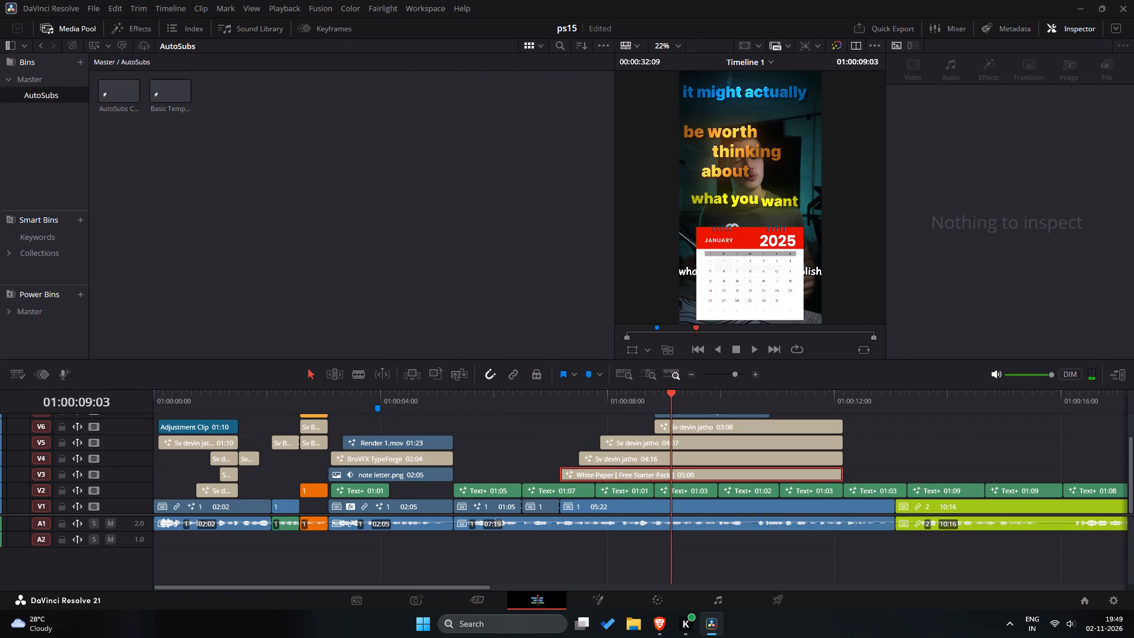
{"action": "double_click", "coordinate": [53, 26]}
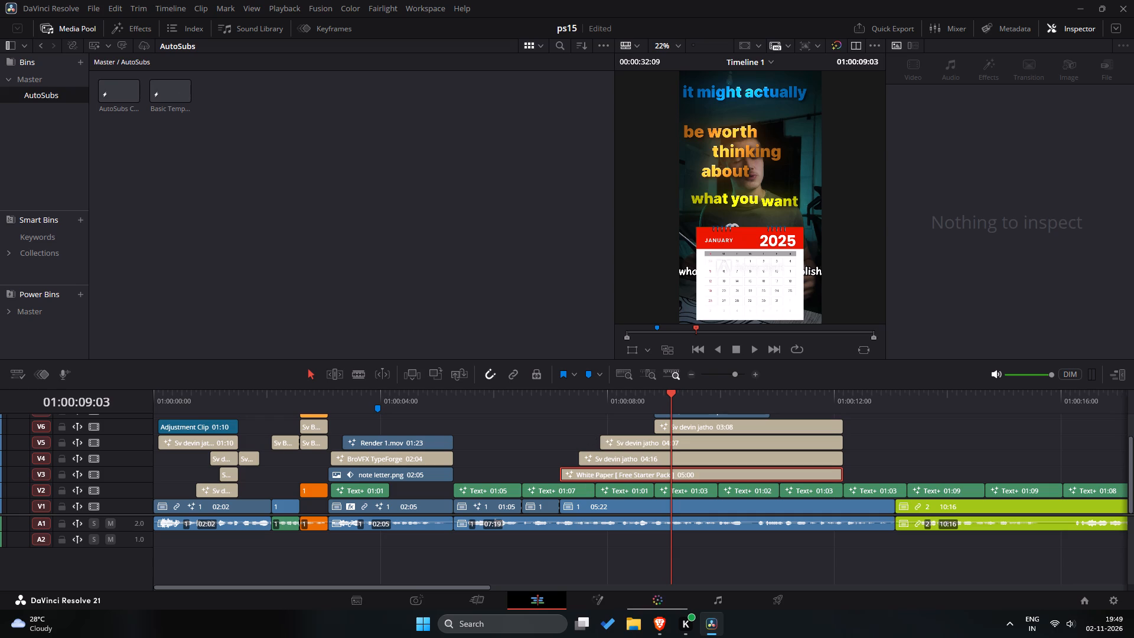
Switch to File Explorer and open the EDITING A folder on New Volume (D:) to look through its files.
{"action": "left_click", "coordinate": [635, 626]}
{"action": "scroll", "coordinate": [637, 409], "scroll_direction": "down", "scroll_amount": 6}
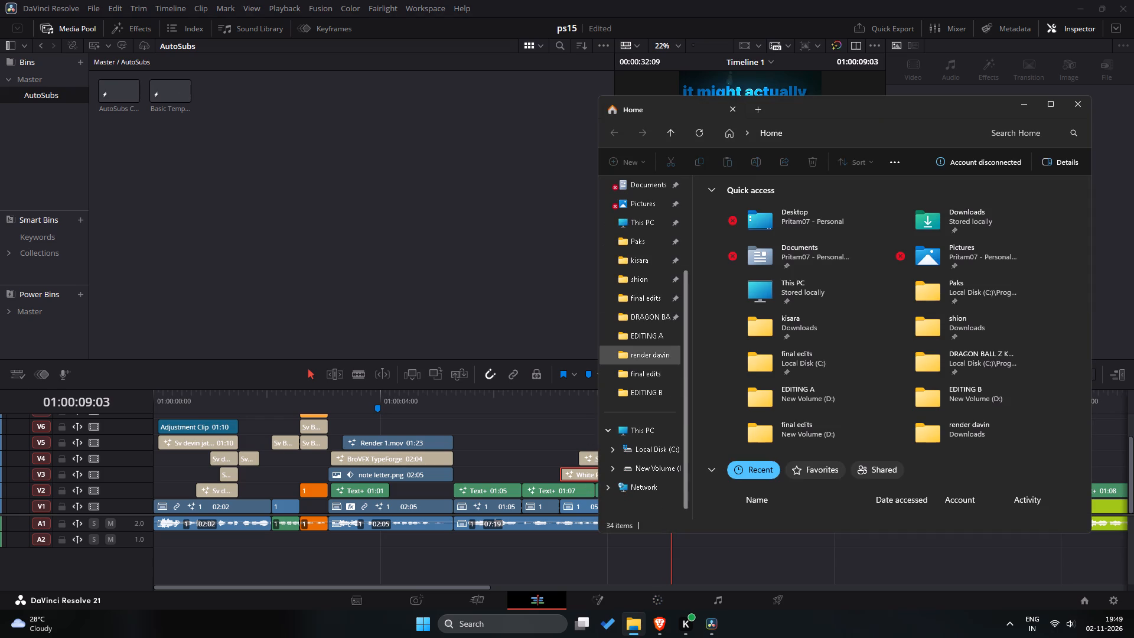
{"action": "left_click", "coordinate": [631, 363]}
{"action": "left_click", "coordinate": [645, 339]}
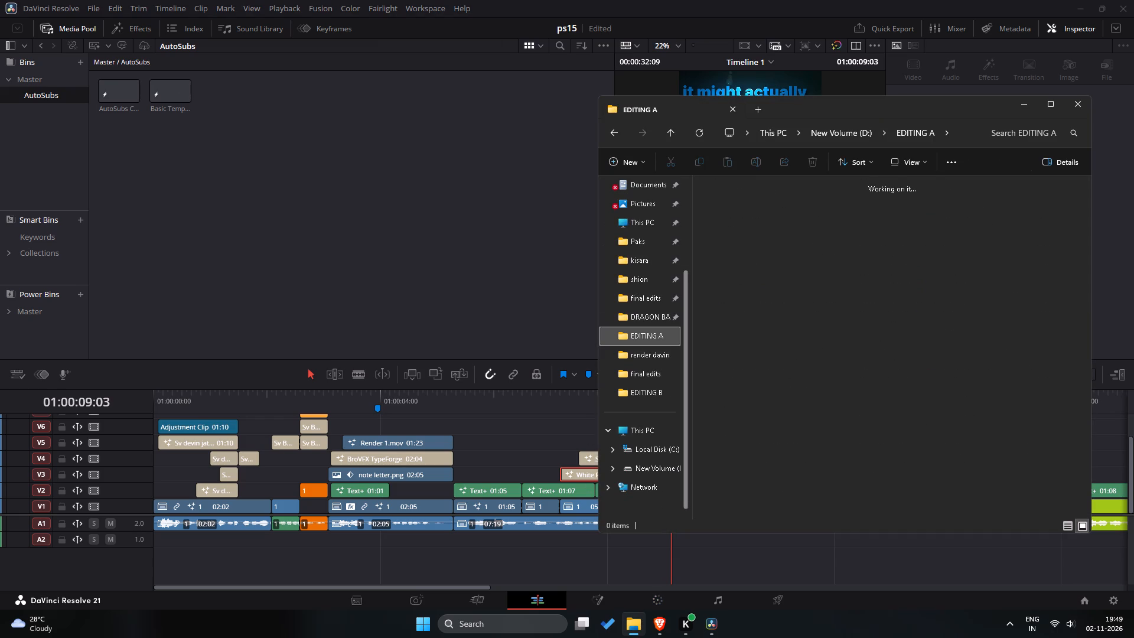
{"action": "scroll", "coordinate": [951, 230], "scroll_direction": "down", "scroll_amount": 4}
{"action": "scroll", "coordinate": [956, 233], "scroll_direction": "up", "scroll_amount": 2}
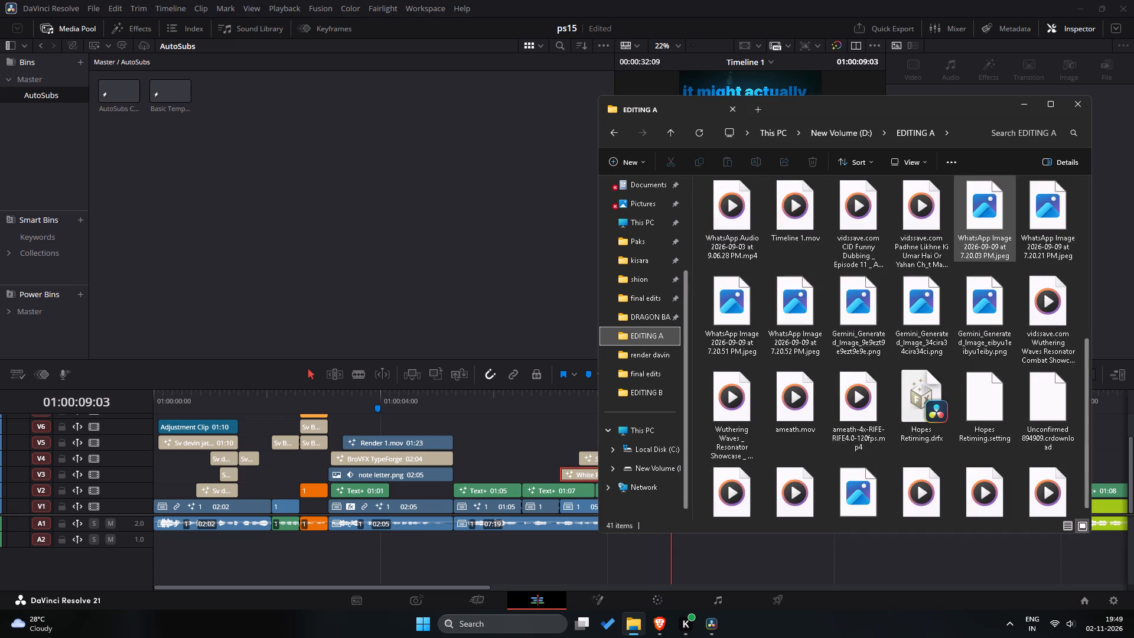
{"action": "scroll", "coordinate": [958, 233], "scroll_direction": "up", "scroll_amount": 3}
Preview the first three video files in EDITING A, skipping ahead in car.mp4, and close the preview.
{"action": "left_click", "coordinate": [913, 222]}
{"action": "key", "text": "space"}
{"action": "key", "text": "space"}
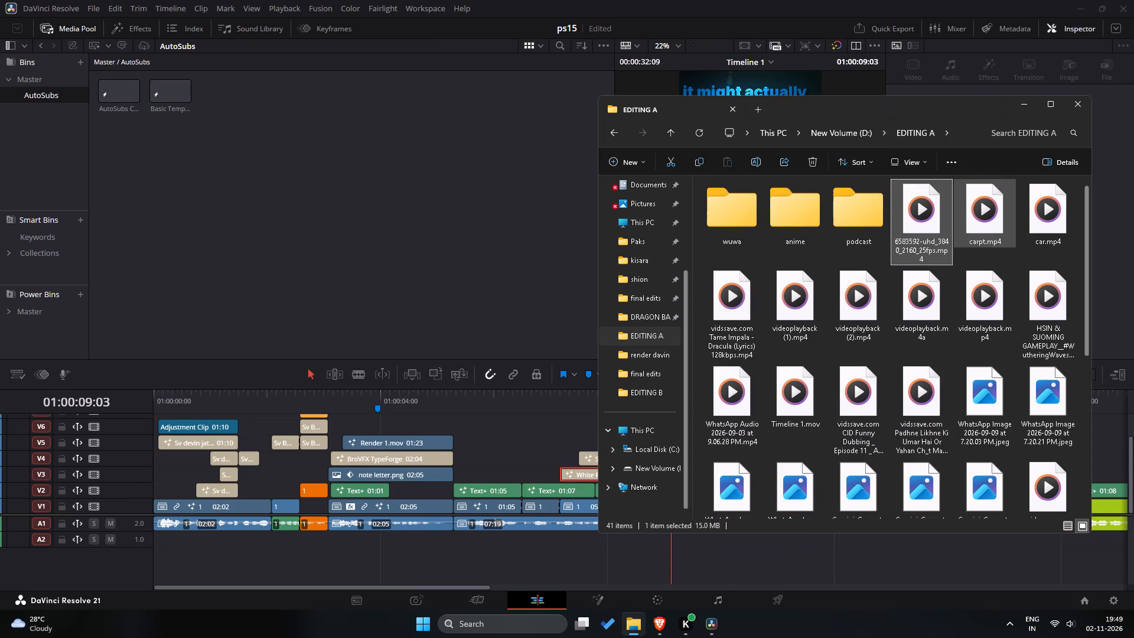
{"action": "left_click", "coordinate": [989, 227]}
{"action": "key", "text": "space"}
{"action": "key", "text": "space"}
{"action": "left_click", "coordinate": [1054, 228]}
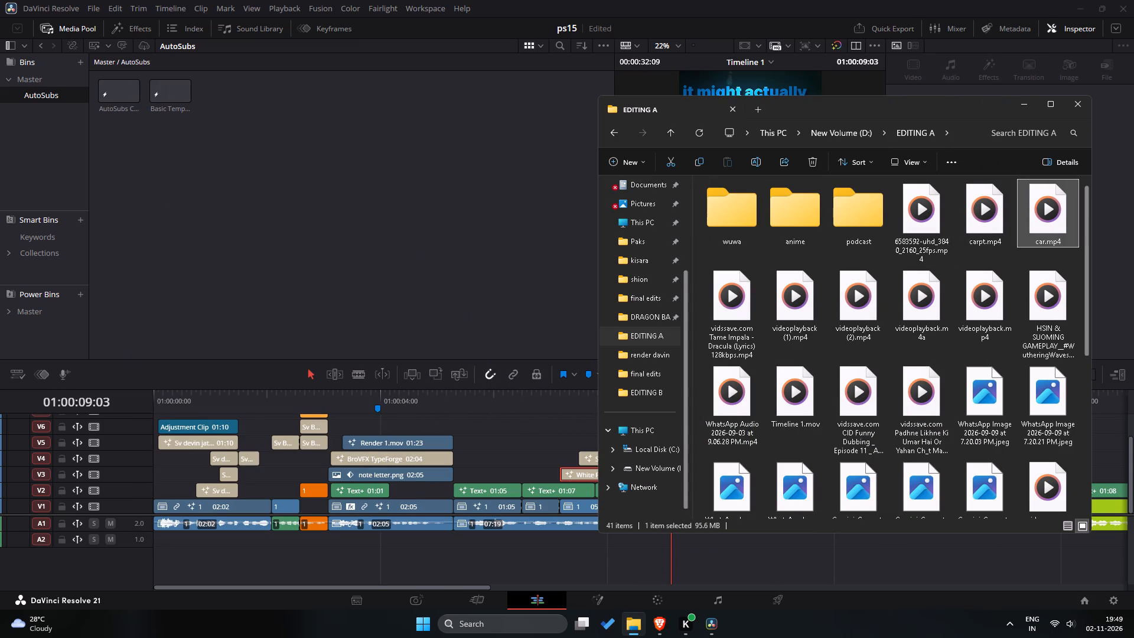
{"action": "key", "text": "space"}
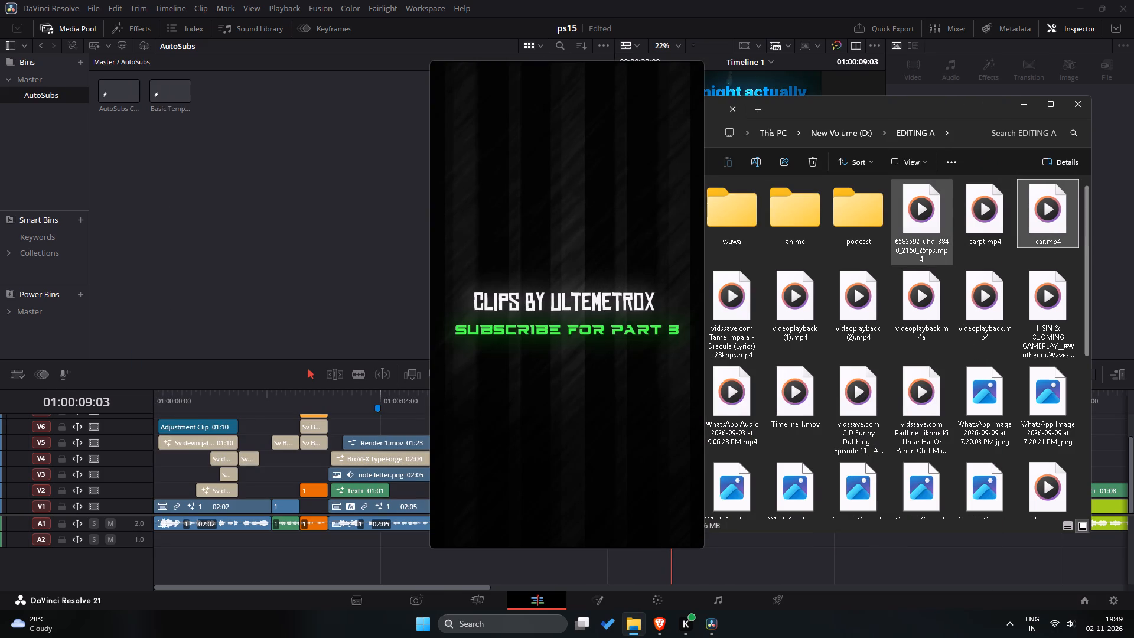
{"action": "left_click", "coordinate": [517, 536]}
{"action": "left_click", "coordinate": [536, 539]}
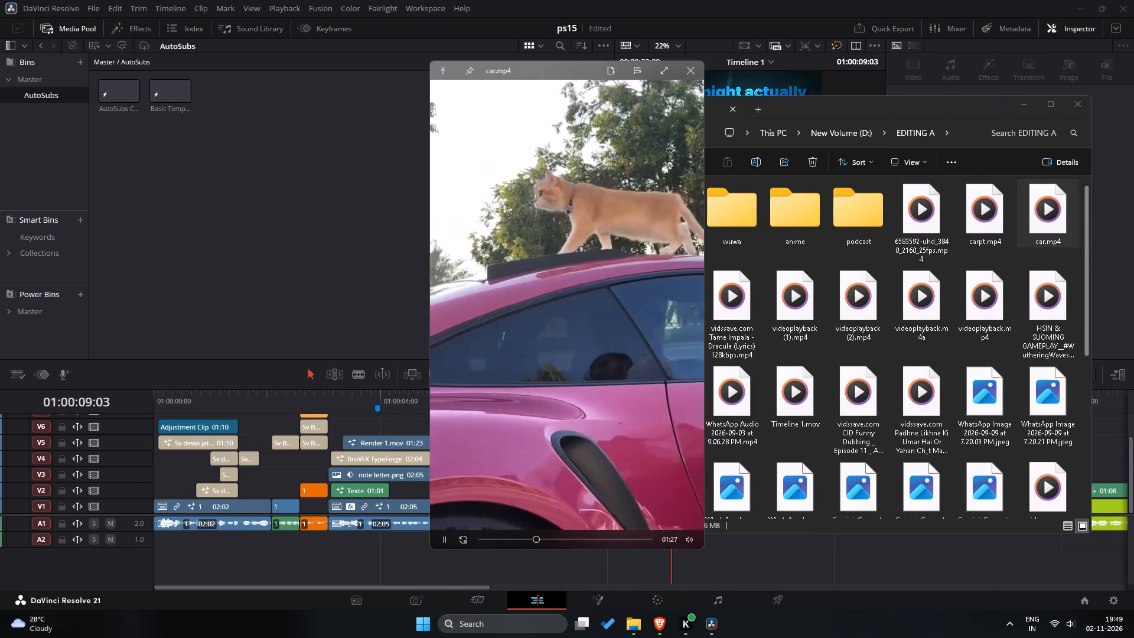
{"action": "key", "text": "space"}
Preview the Tame Impala lyrics video and videoplayback.mp4 in the EDITING A folder.
{"action": "left_click", "coordinate": [719, 310]}
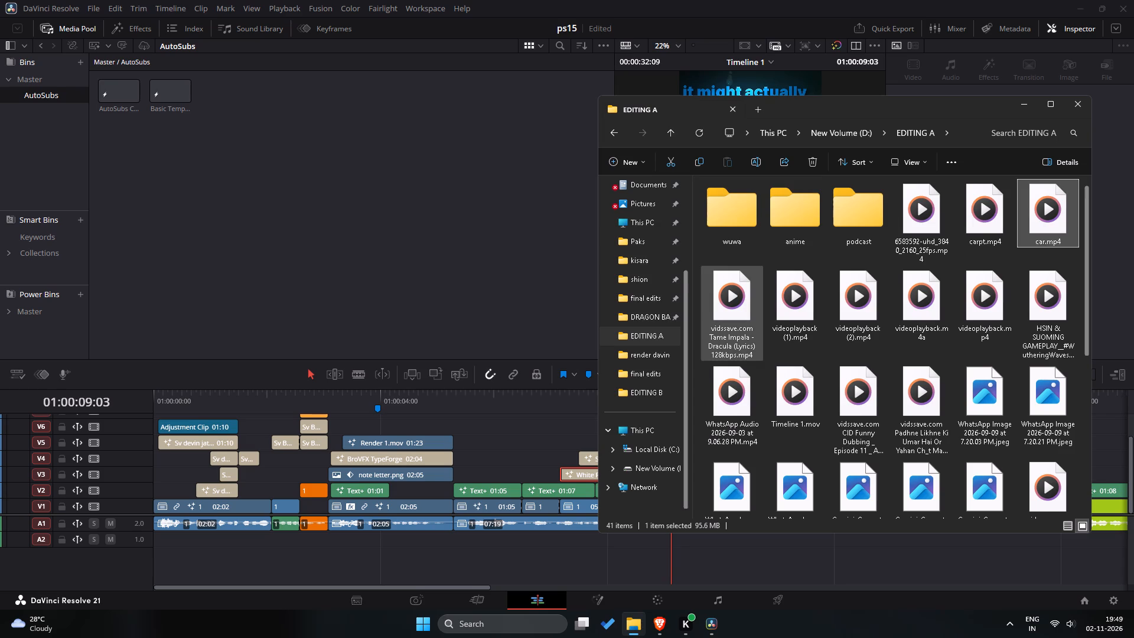
{"action": "key", "text": "space"}
{"action": "key", "text": "space"}
{"action": "left_click", "coordinate": [994, 312]}
{"action": "key", "text": "space"}
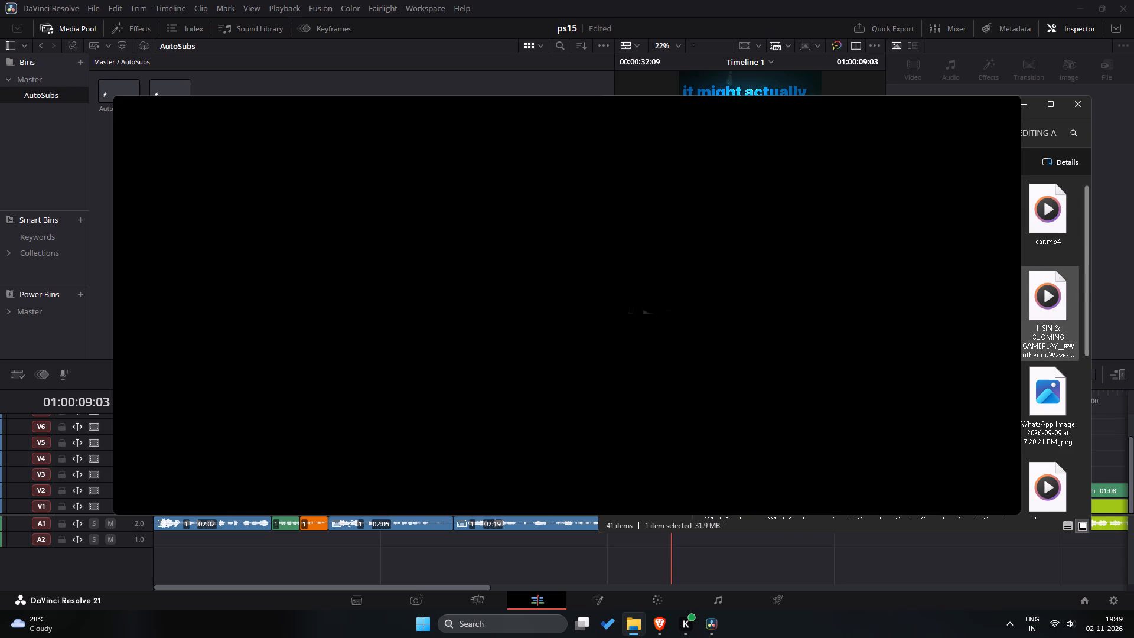
{"action": "key", "text": "space"}
Preview files near the end of EDITING A: the Klickpin calendar clip, brands.mp4, Confronting Ronaldo.mp4, tarun speak.mp4 and haldiram.mp3.
{"action": "scroll", "coordinate": [1052, 318], "scroll_direction": "down", "scroll_amount": 7}
{"action": "left_click", "coordinate": [977, 432]}
{"action": "key", "text": "space"}
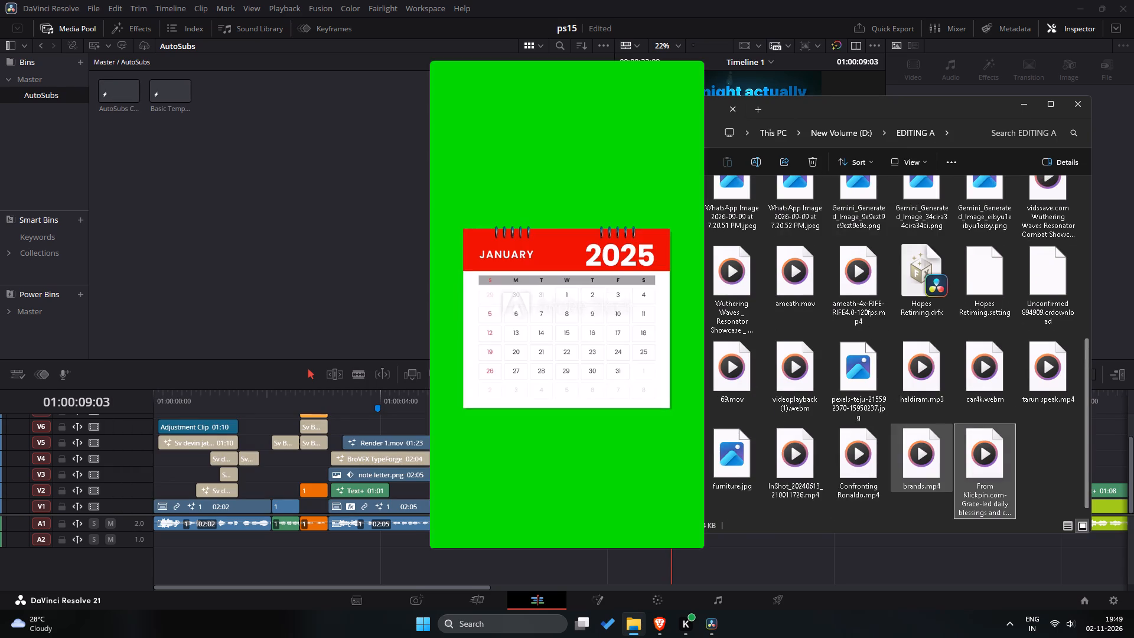
{"action": "key", "text": "space"}
{"action": "left_click", "coordinate": [934, 448]}
{"action": "key", "text": "space"}
{"action": "key", "text": "space"}
{"action": "left_click", "coordinate": [851, 456]}
{"action": "key", "text": "space"}
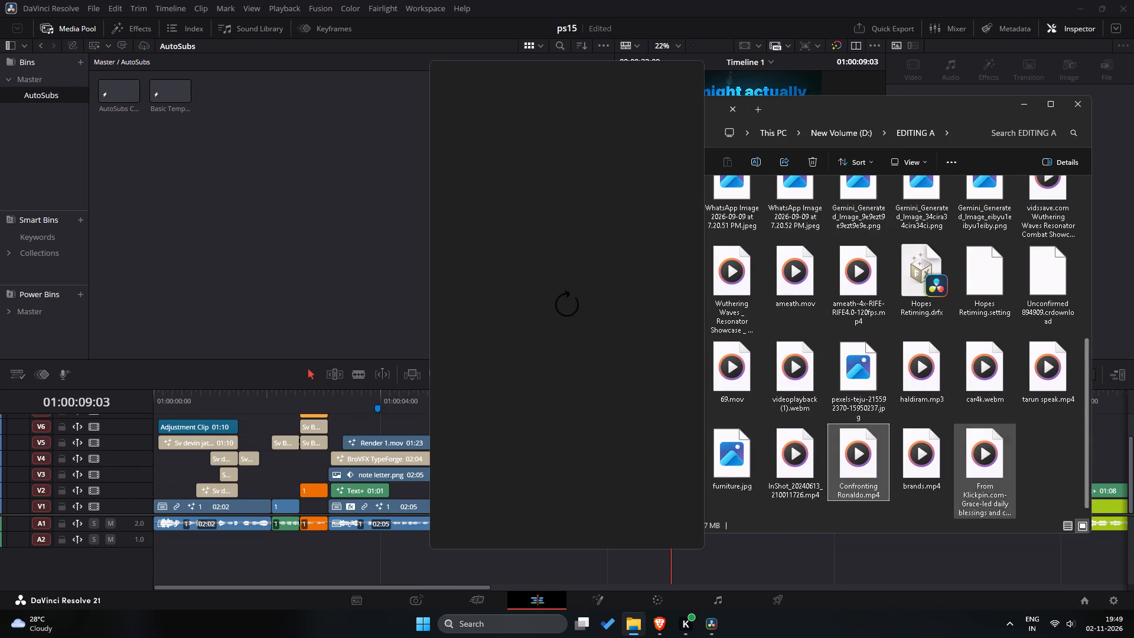
{"action": "key", "text": "space"}
{"action": "left_click", "coordinate": [1046, 369]}
{"action": "key", "text": "space"}
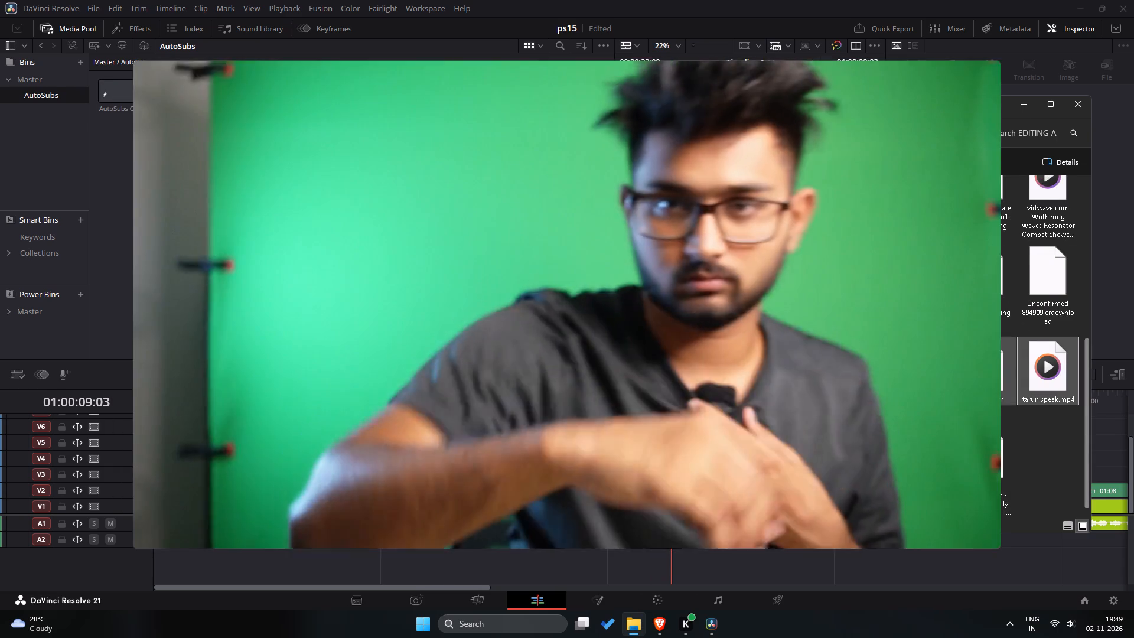
{"action": "key", "text": "space"}
{"action": "left_click", "coordinate": [735, 480]}
{"action": "left_click", "coordinate": [917, 390]}
{"action": "key", "text": "space"}
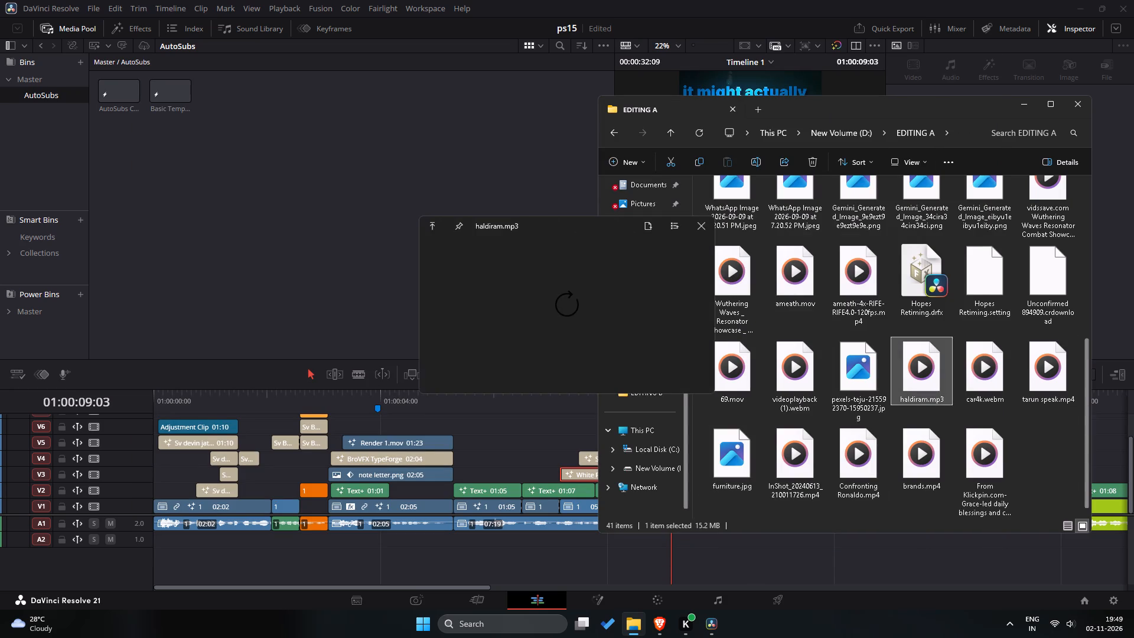
{"action": "key", "text": "space"}
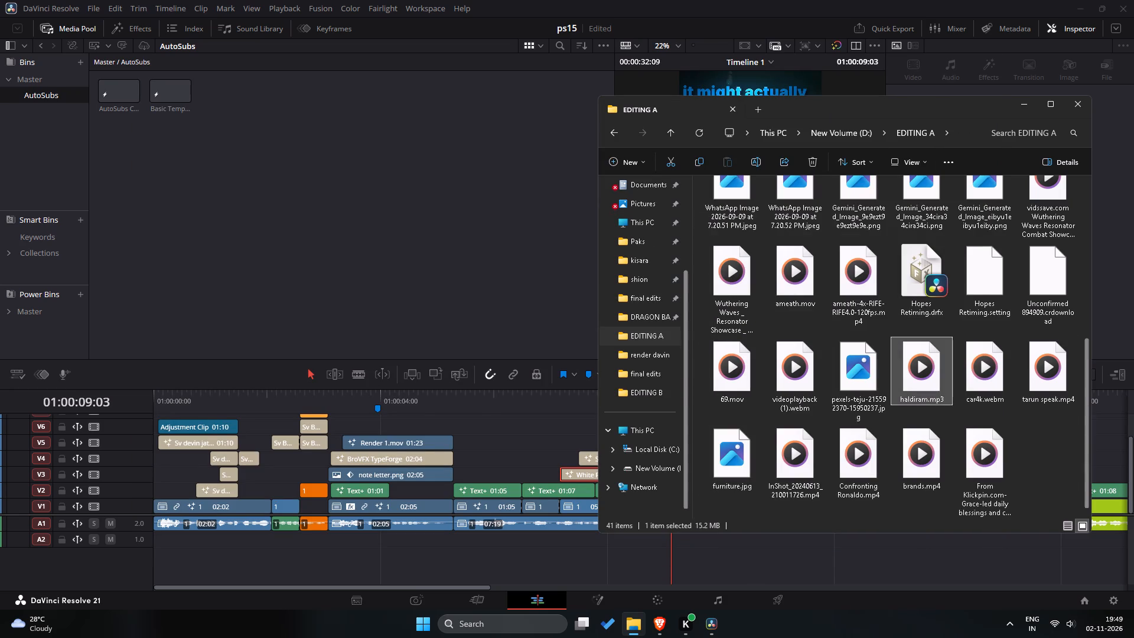
Open the EDITING B folder on New Volume (D:) to look for more media.
{"action": "left_click", "coordinate": [649, 402]}
{"action": "left_click", "coordinate": [649, 398]}
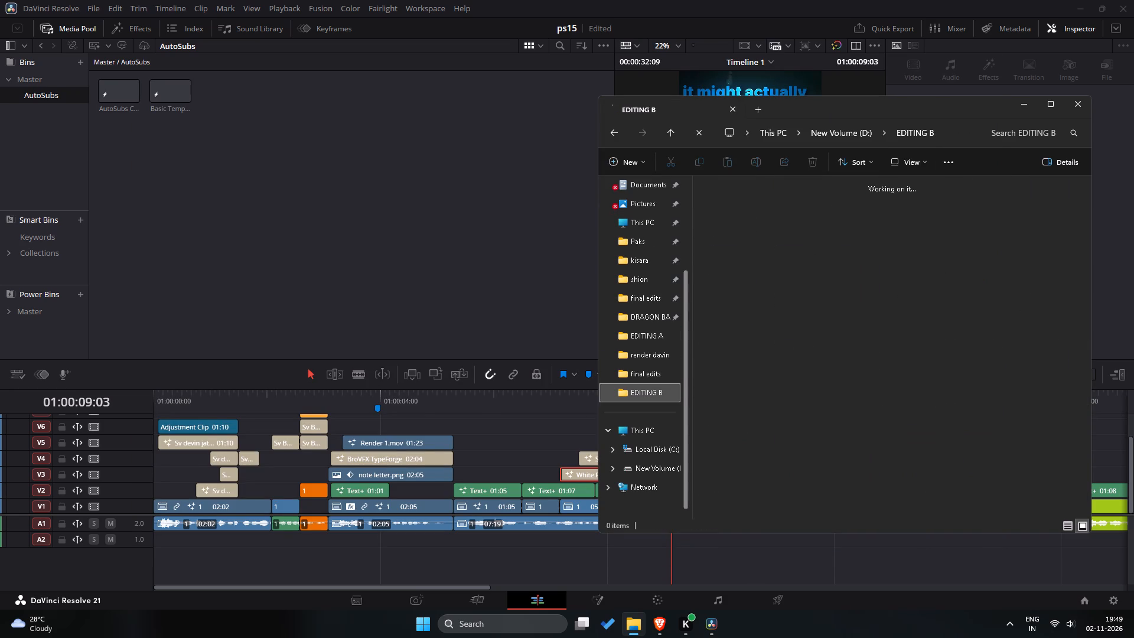
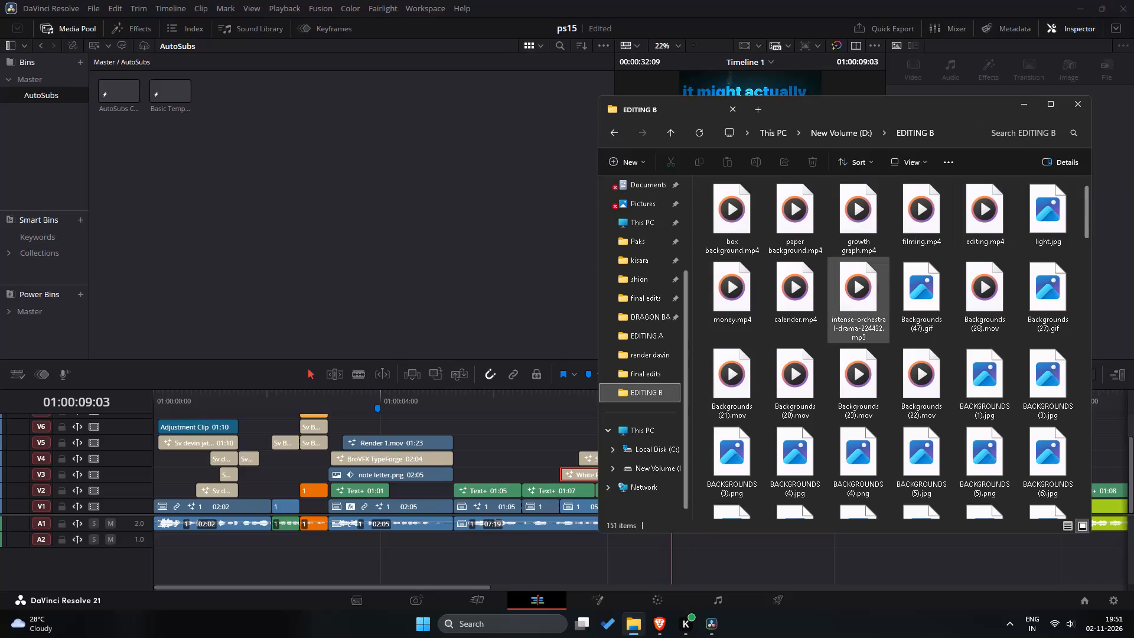
Preview the intense orchestral drama track, calender.mp4, box background.mp4 and paper background.mp4 in the EDITING B folder.
{"action": "left_click", "coordinate": [832, 282]}
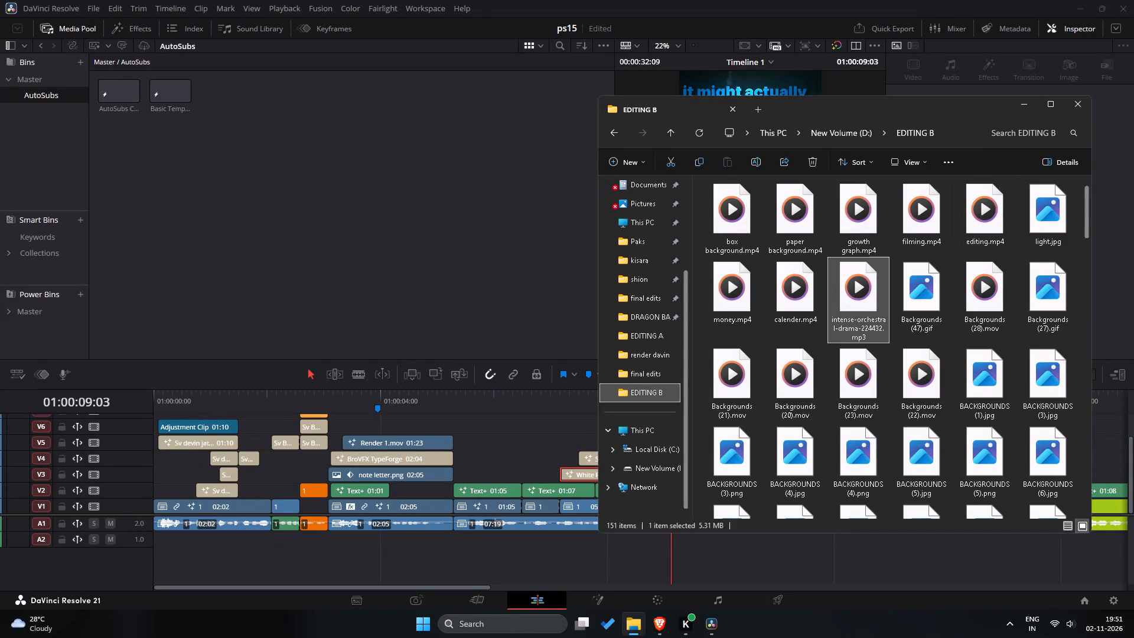
{"action": "key", "text": "space"}
{"action": "key", "text": "space"}
{"action": "left_click", "coordinate": [801, 283]}
{"action": "key", "text": "space"}
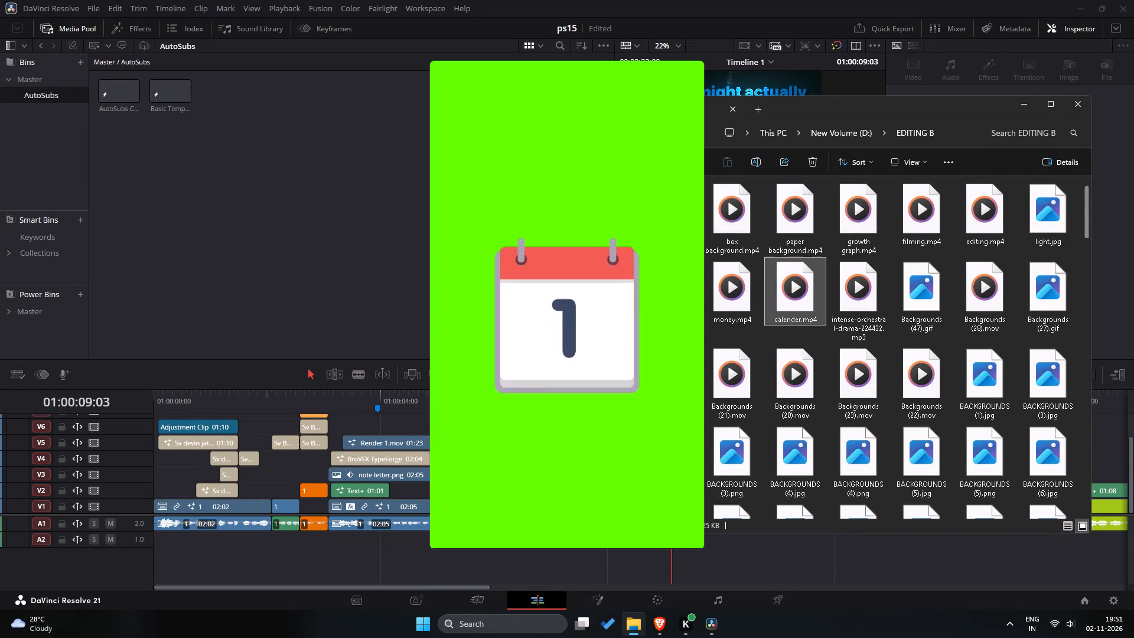
{"action": "key", "text": "space"}
{"action": "scroll", "coordinate": [804, 284], "scroll_direction": "down", "scroll_amount": 7}
{"action": "left_click", "coordinate": [658, 396]}
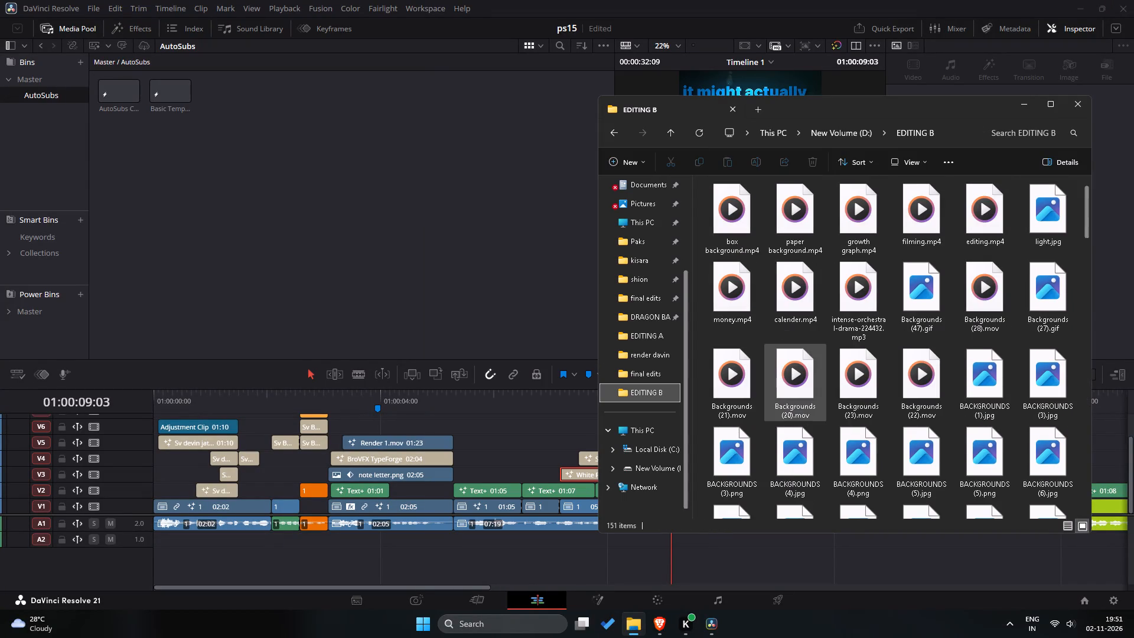
{"action": "left_click", "coordinate": [748, 226]}
{"action": "key", "text": "space"}
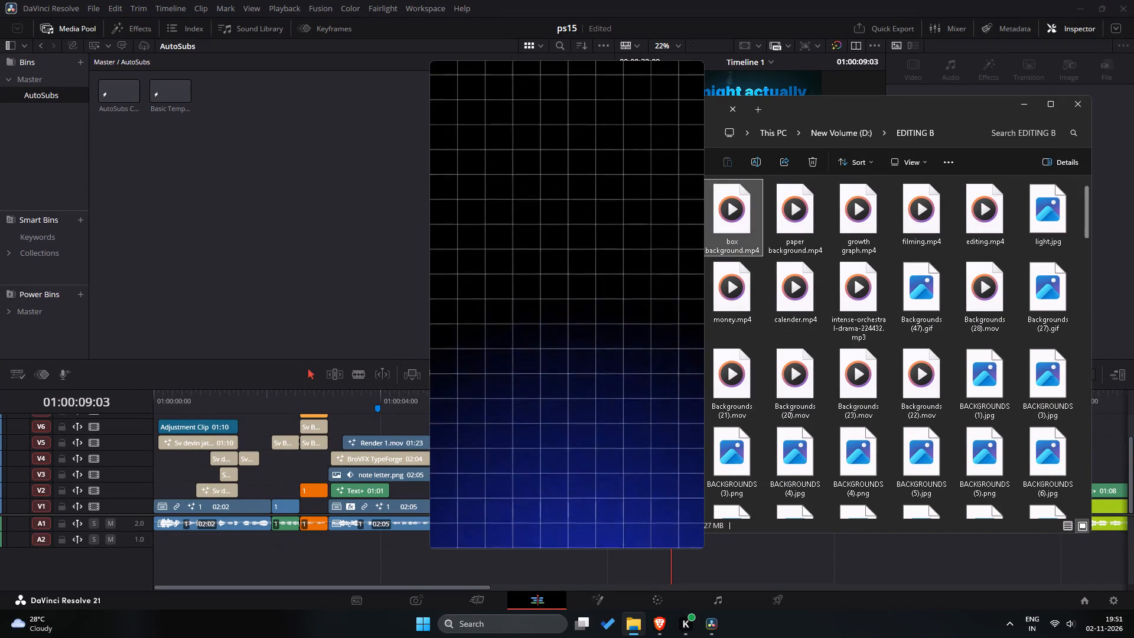
{"action": "key", "text": "space"}
{"action": "left_click", "coordinate": [790, 233]}
{"action": "key", "text": "space"}
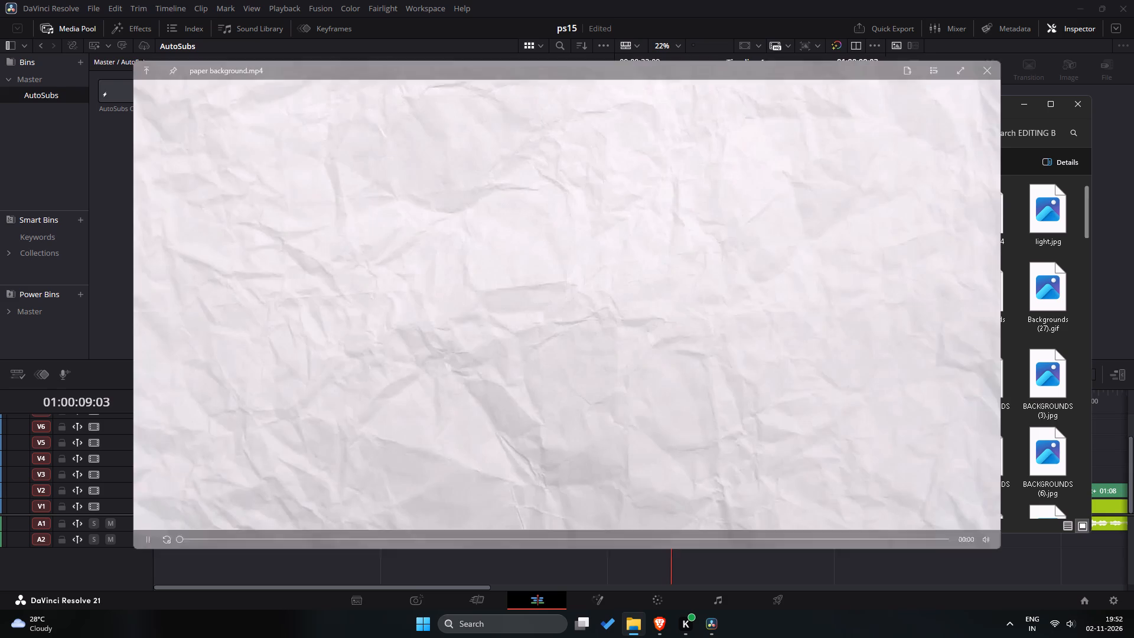
{"action": "key", "text": "space"}
Add paper background.mp4 from EDITING B to track V3 after the White Paper title, and delete its audio clip.
{"action": "left_click_drag", "start_coordinate": [791, 239], "coordinate": [581, 510]}
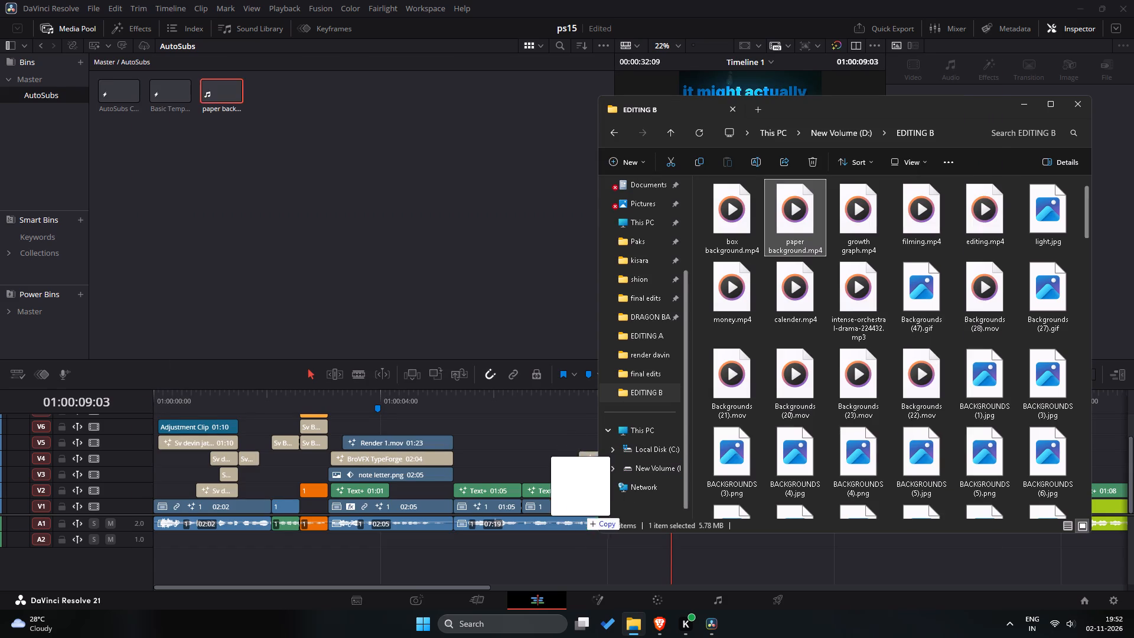
{"action": "left_click_drag", "start_coordinate": [581, 510], "coordinate": [904, 533]}
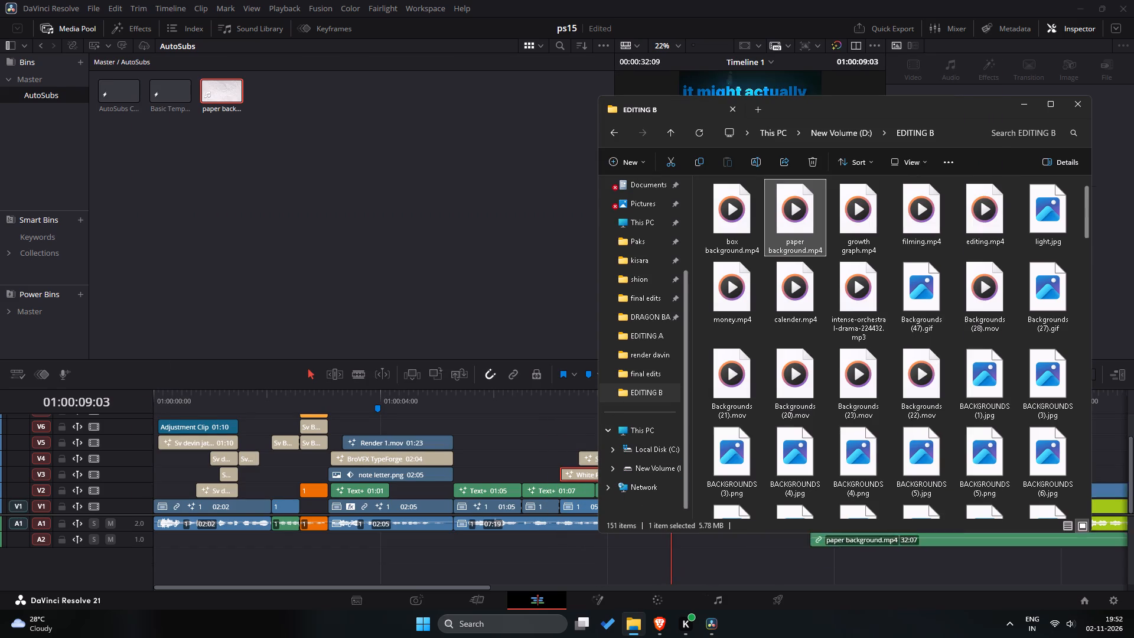
{"action": "left_click_drag", "start_coordinate": [904, 533], "coordinate": [890, 519]}
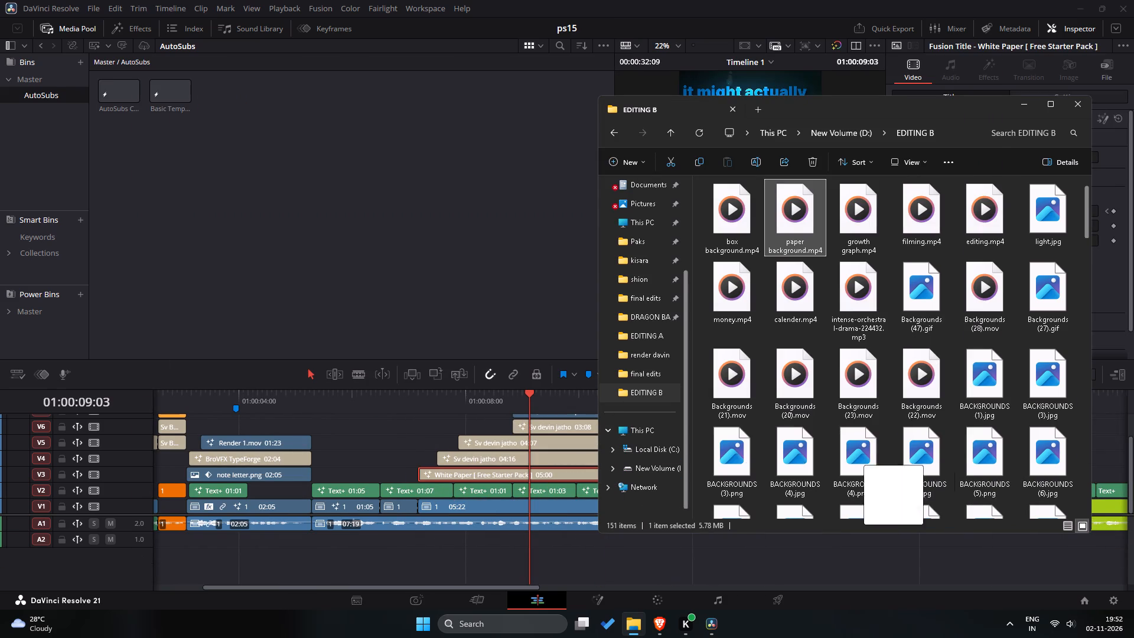
{"action": "left_click_drag", "start_coordinate": [890, 519], "coordinate": [777, 321]}
{"action": "left_click_drag", "start_coordinate": [898, 101], "coordinate": [579, 67]}
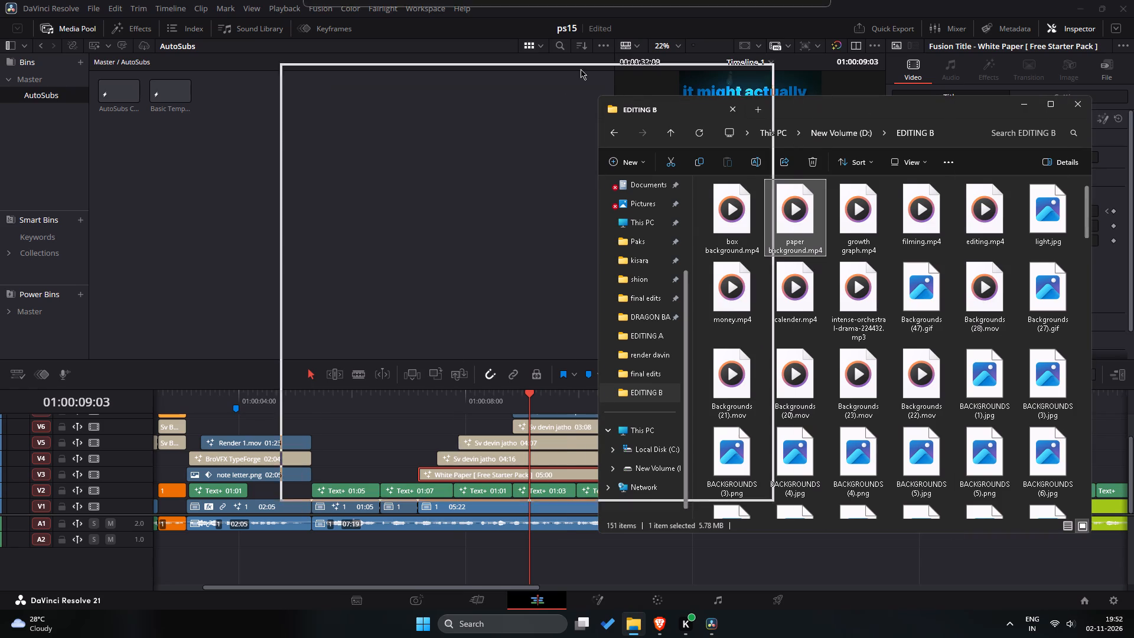
{"action": "left_click_drag", "start_coordinate": [579, 67], "coordinate": [422, 80]}
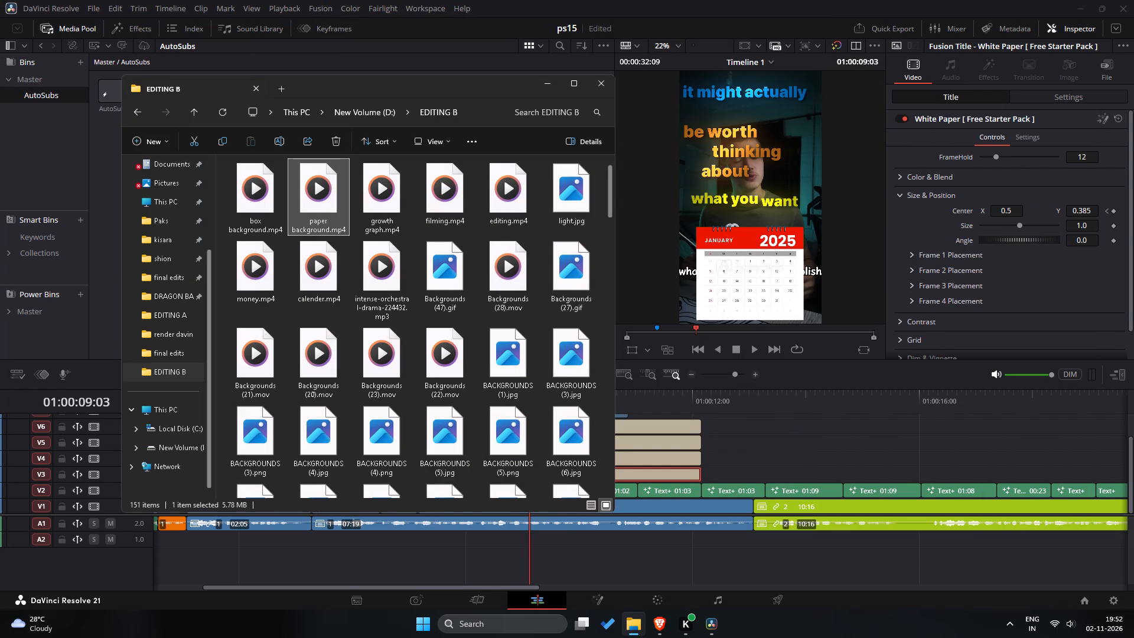
{"action": "left_click_drag", "start_coordinate": [319, 196], "coordinate": [806, 474]}
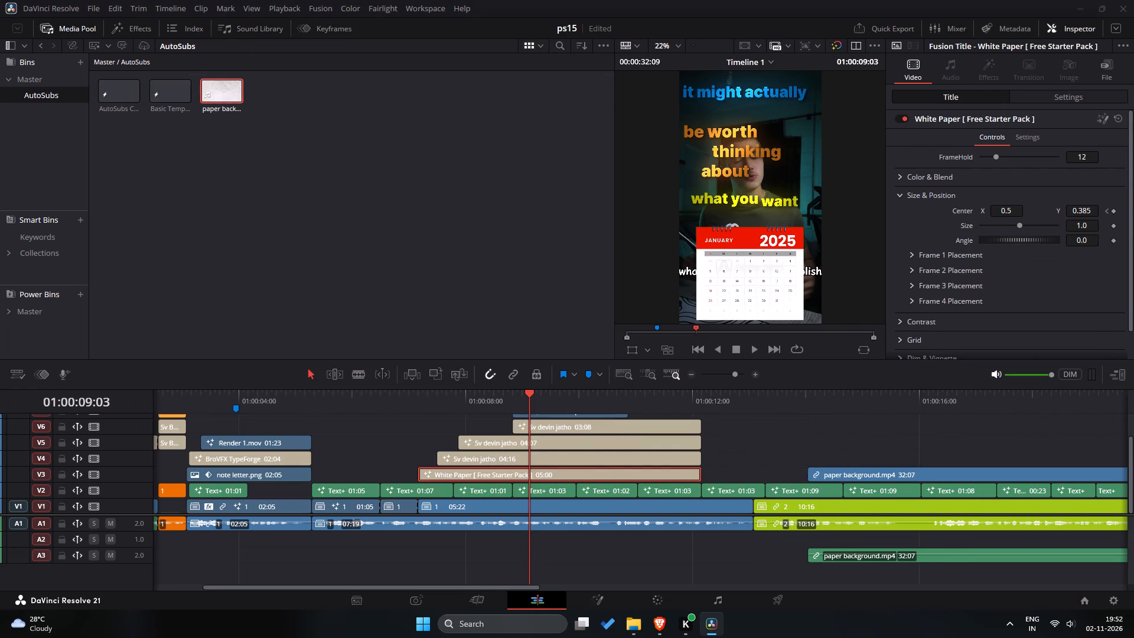
{"action": "left_click", "coordinate": [829, 558]}
{"action": "key", "text": "BackSpace"}
Move the paper background clip along V3 to the start of the White Paper title, overwriting that title.
{"action": "left_click_drag", "start_coordinate": [848, 476], "coordinate": [752, 473]}
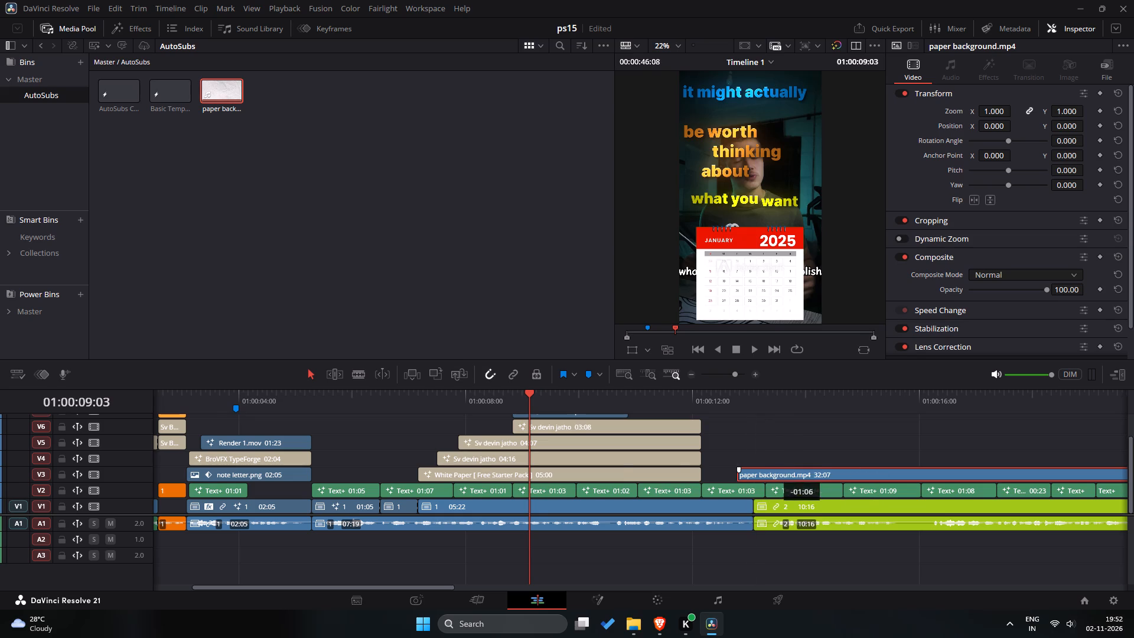
{"action": "left_click_drag", "start_coordinate": [752, 473], "coordinate": [460, 477]}
Split the paper background clip at 01:00:12:04, where the text clips above end, and delete the remainder.
{"action": "left_click_drag", "start_coordinate": [529, 403], "coordinate": [648, 406]}
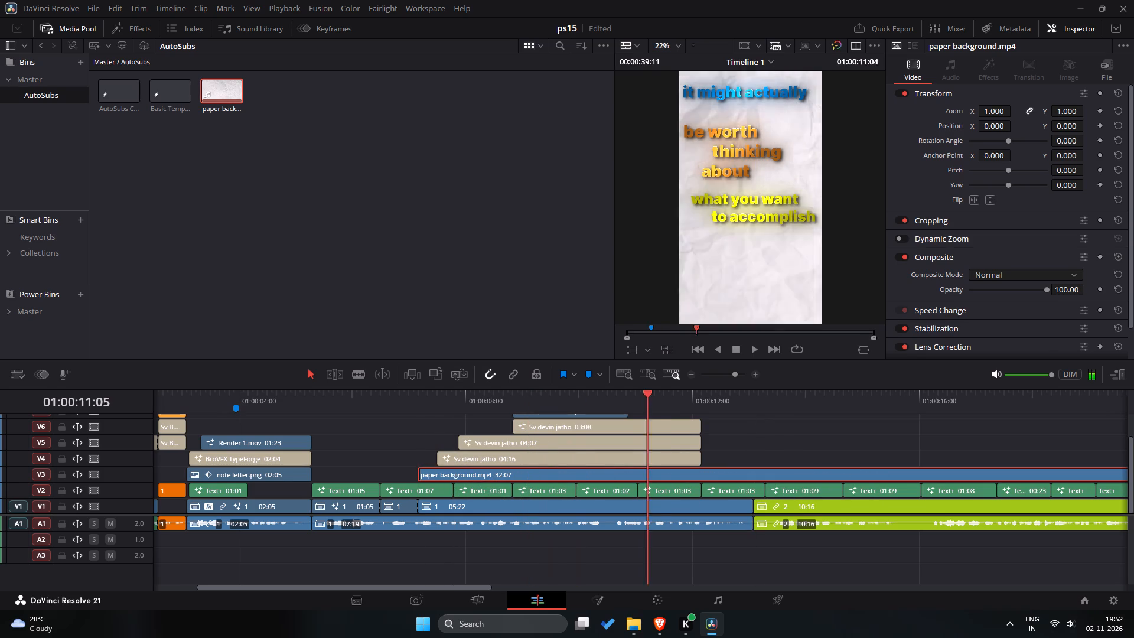
{"action": "left_click_drag", "start_coordinate": [648, 406], "coordinate": [699, 409]}
{"action": "key", "text": "ctrl+b"}
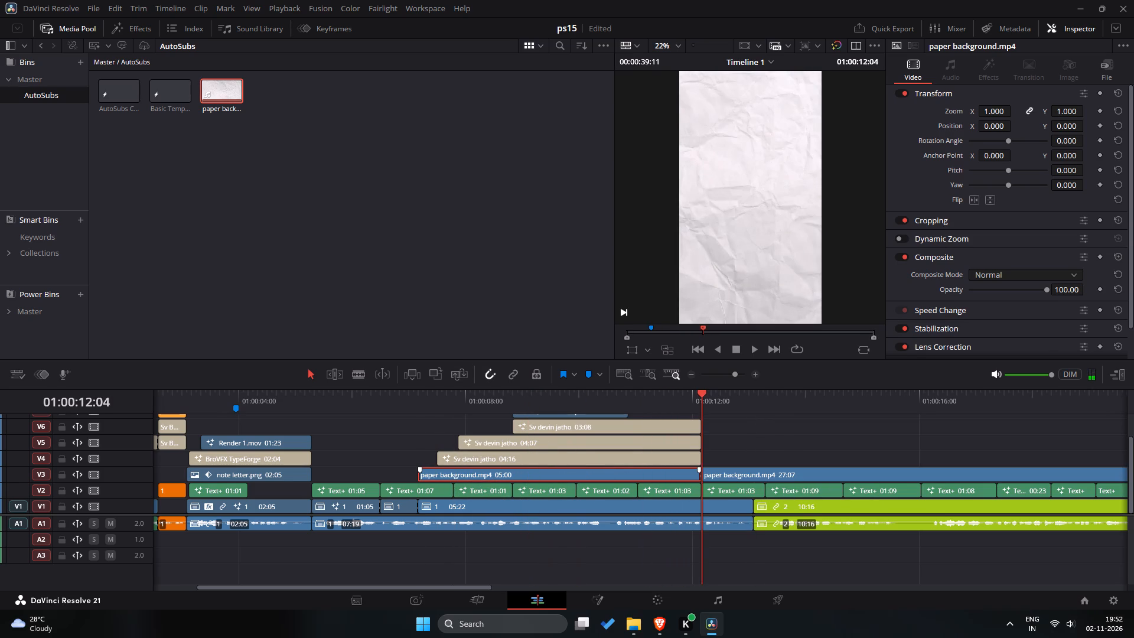
{"action": "left_click", "coordinate": [741, 479]}
{"action": "key", "text": "BackSpace"}
Play back the animated text and calendar section to check it over the new paper background.
{"action": "left_click_drag", "start_coordinate": [700, 396], "coordinate": [574, 395]}
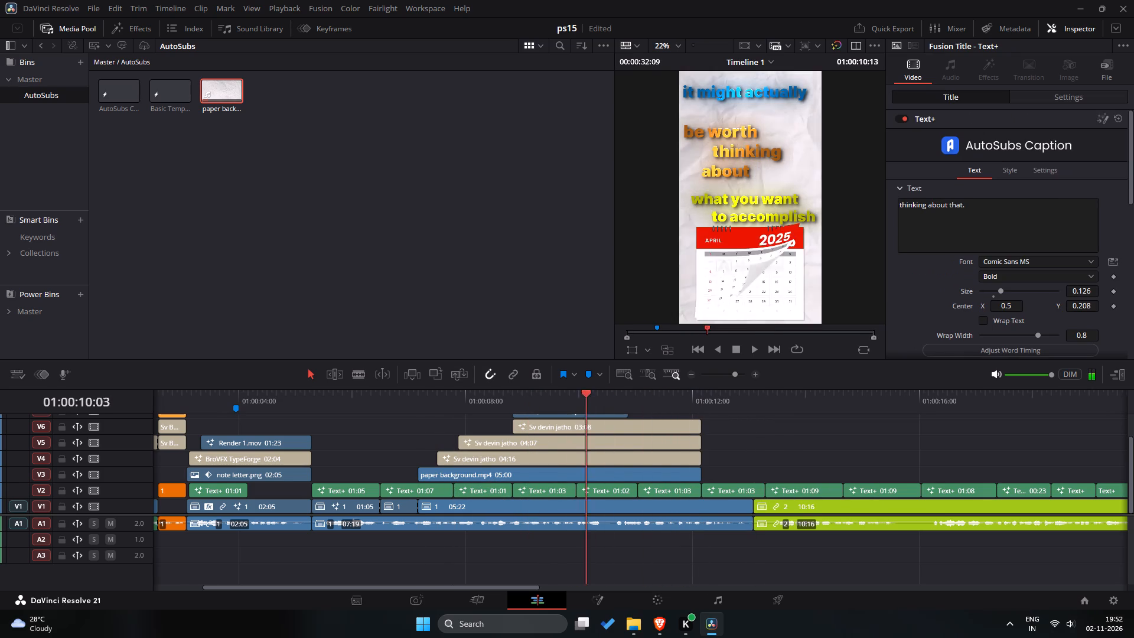
{"action": "left_click_drag", "start_coordinate": [574, 395], "coordinate": [350, 405]}
{"action": "key", "text": "space"}
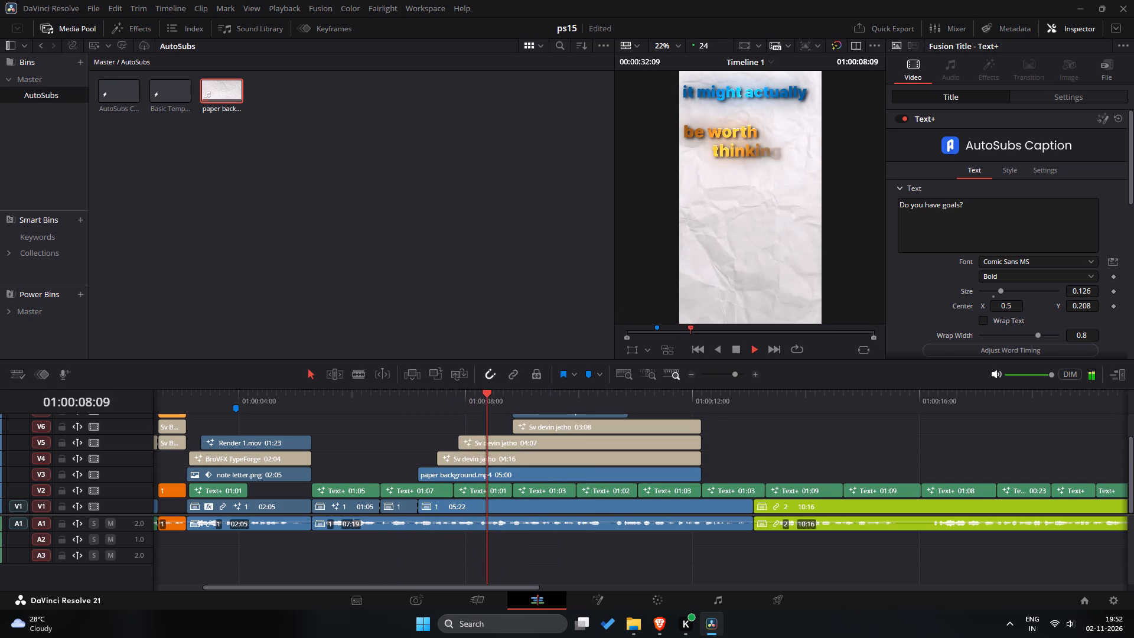
{"action": "key", "text": "space"}
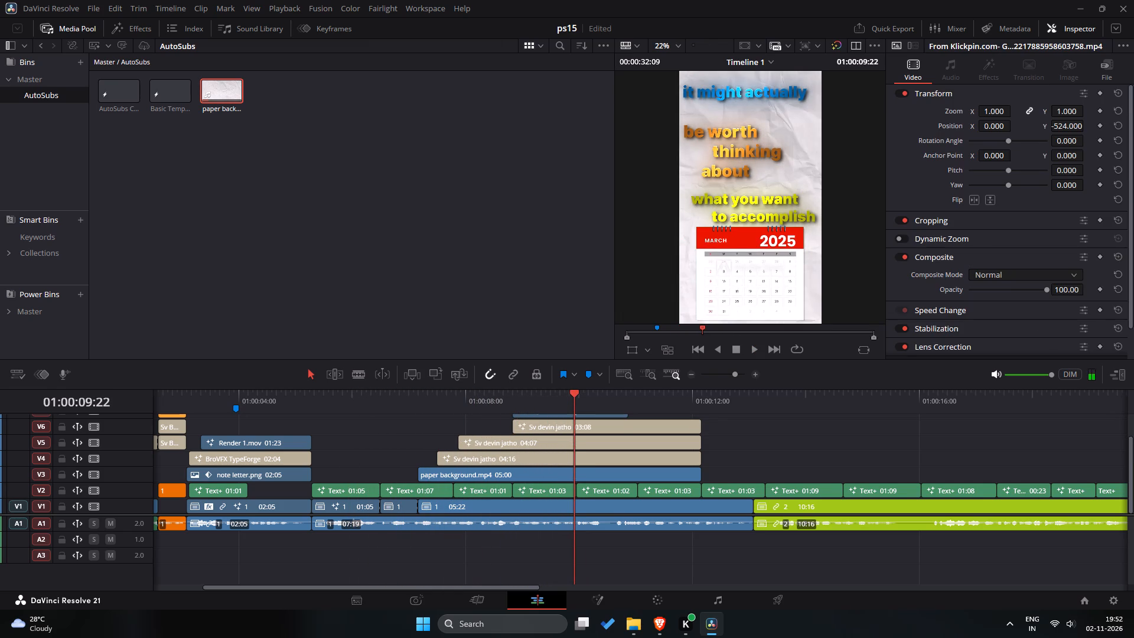
Open the paper background clip on V3 in the Fusion page.
{"action": "scroll", "coordinate": [607, 431], "scroll_direction": "up", "scroll_amount": 1}
{"action": "left_click", "coordinate": [586, 440]}
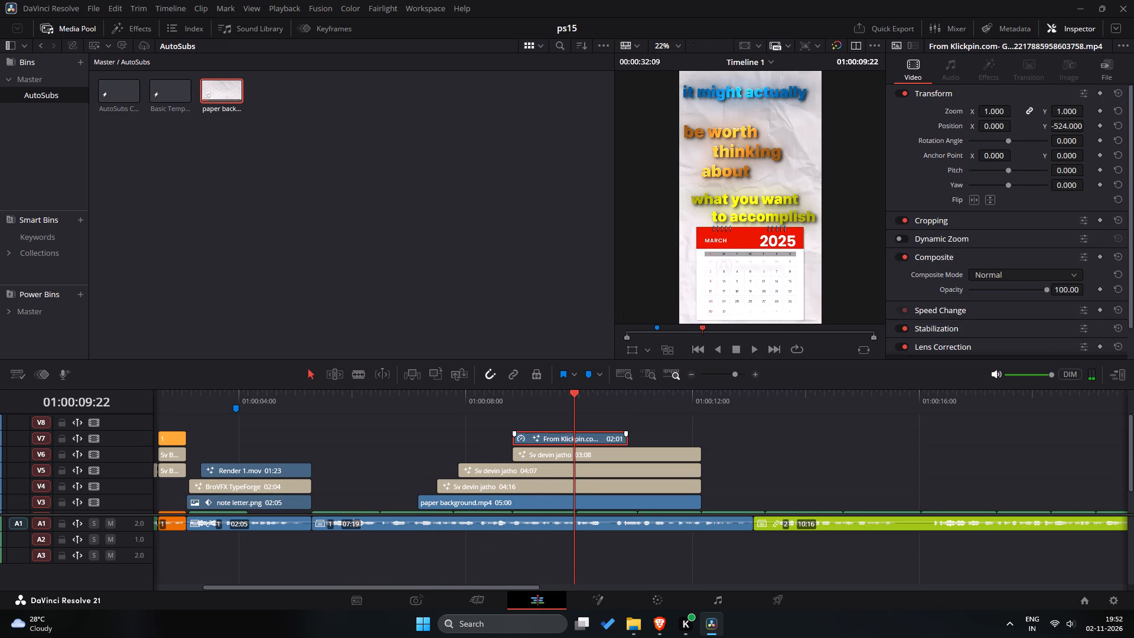
{"action": "right_click", "coordinate": [582, 498]}
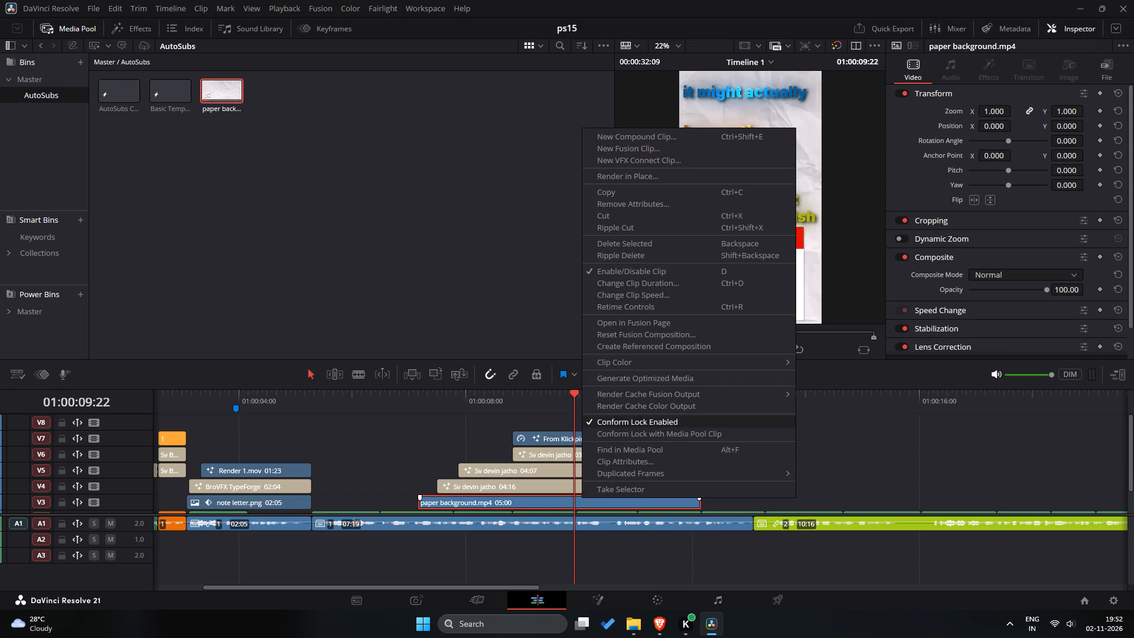
{"action": "left_click", "coordinate": [627, 321]}
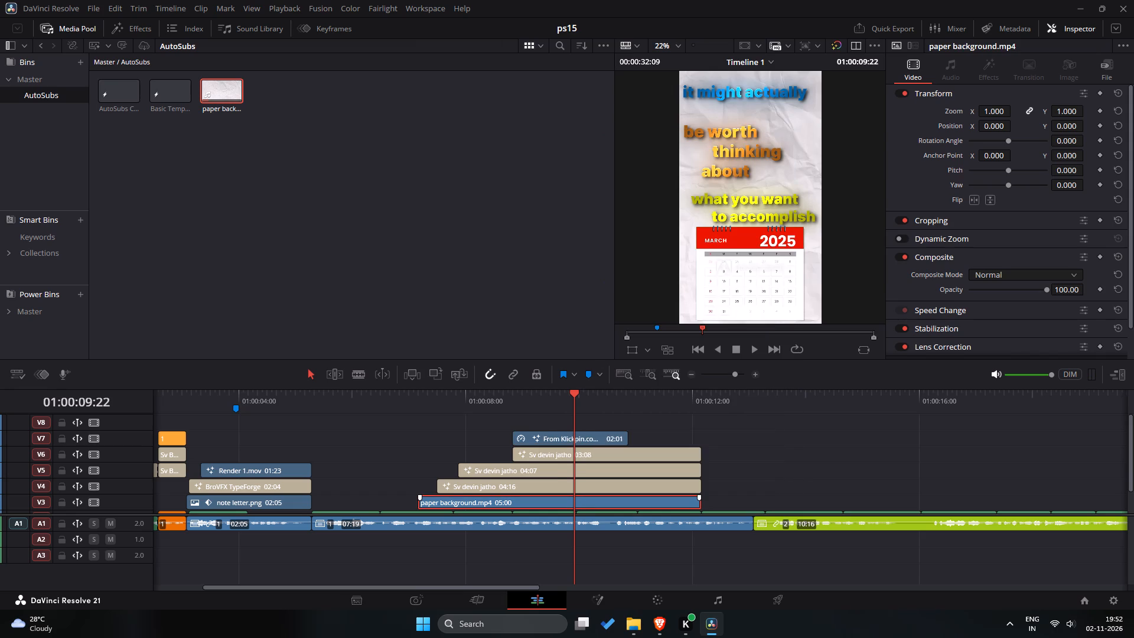
Disconnect the paper background from MediaOut1 and feed the output from a new Background node instead.
{"action": "left_click_drag", "start_coordinate": [439, 475], "coordinate": [689, 476]}
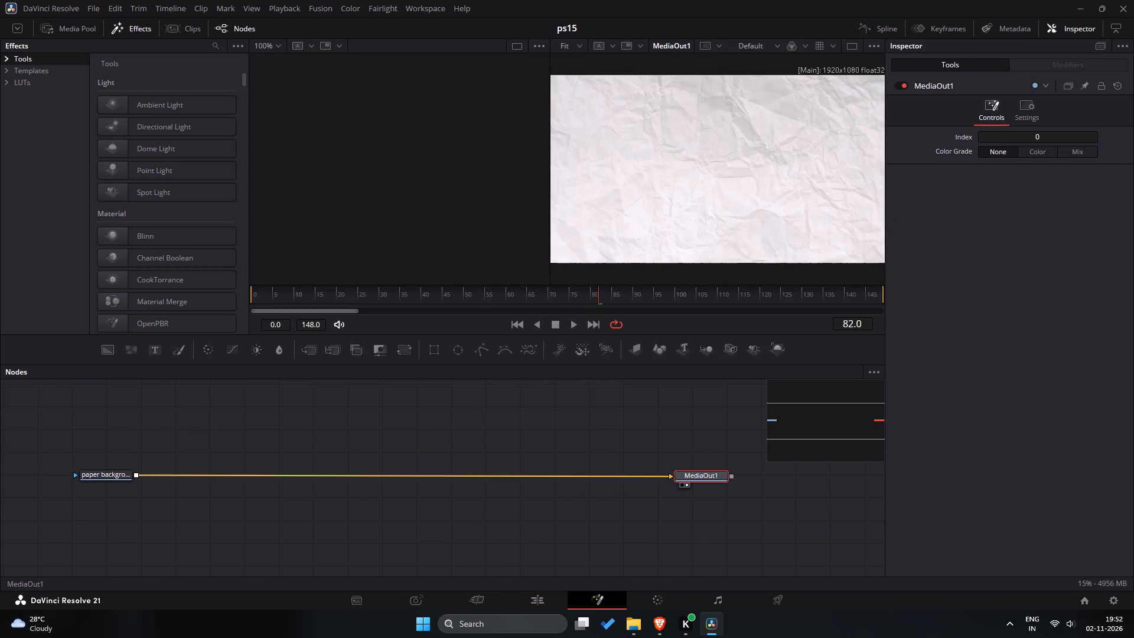
{"action": "left_click_drag", "start_coordinate": [667, 476], "coordinate": [219, 429]}
{"action": "left_click_drag", "start_coordinate": [107, 347], "coordinate": [224, 471]}
{"action": "left_click_drag", "start_coordinate": [256, 467], "coordinate": [575, 483]}
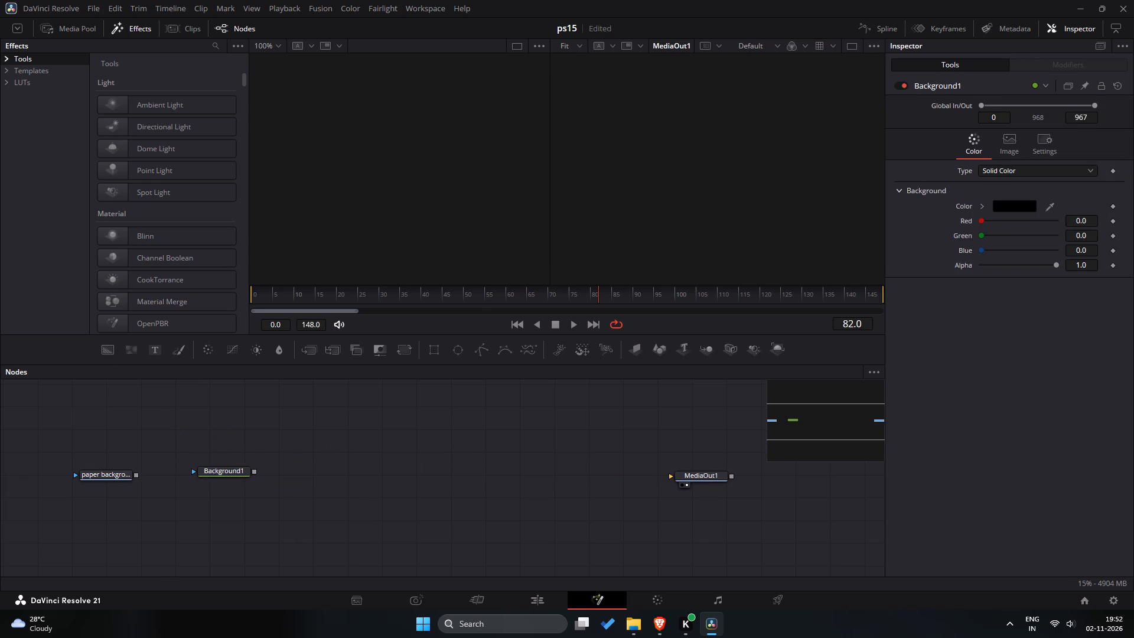
{"action": "left_click_drag", "start_coordinate": [252, 472], "coordinate": [718, 476]}
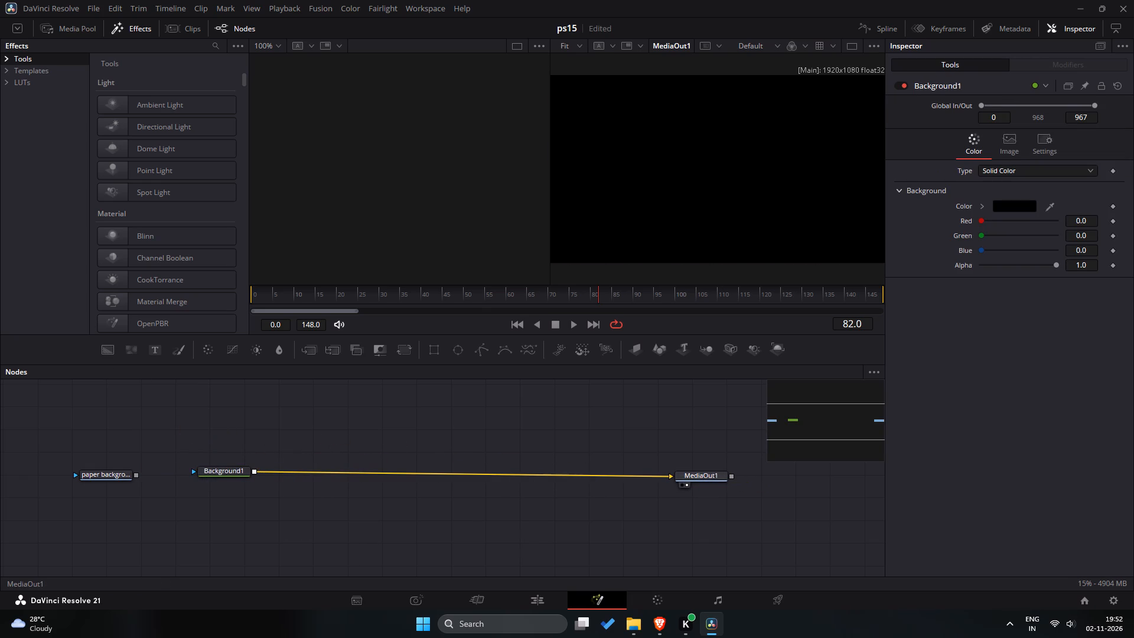
{"action": "left_click", "coordinate": [711, 477]}
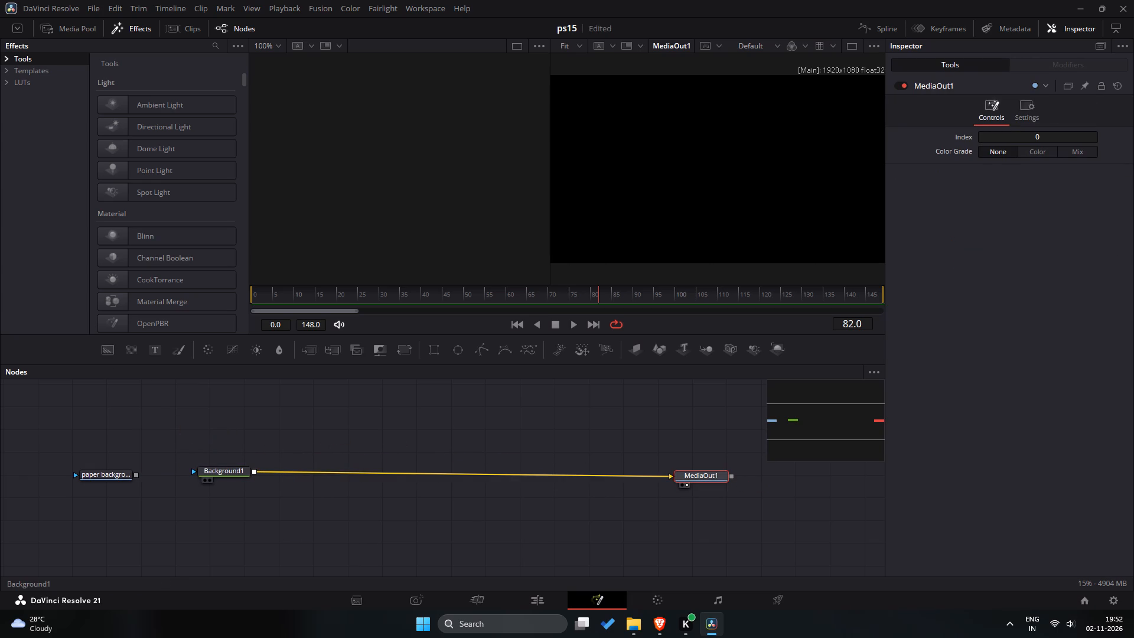
Set the Background1 node's alpha to 0.0.
{"action": "left_click", "coordinate": [208, 471]}
{"action": "left_click_drag", "start_coordinate": [1019, 268], "coordinate": [937, 274]}
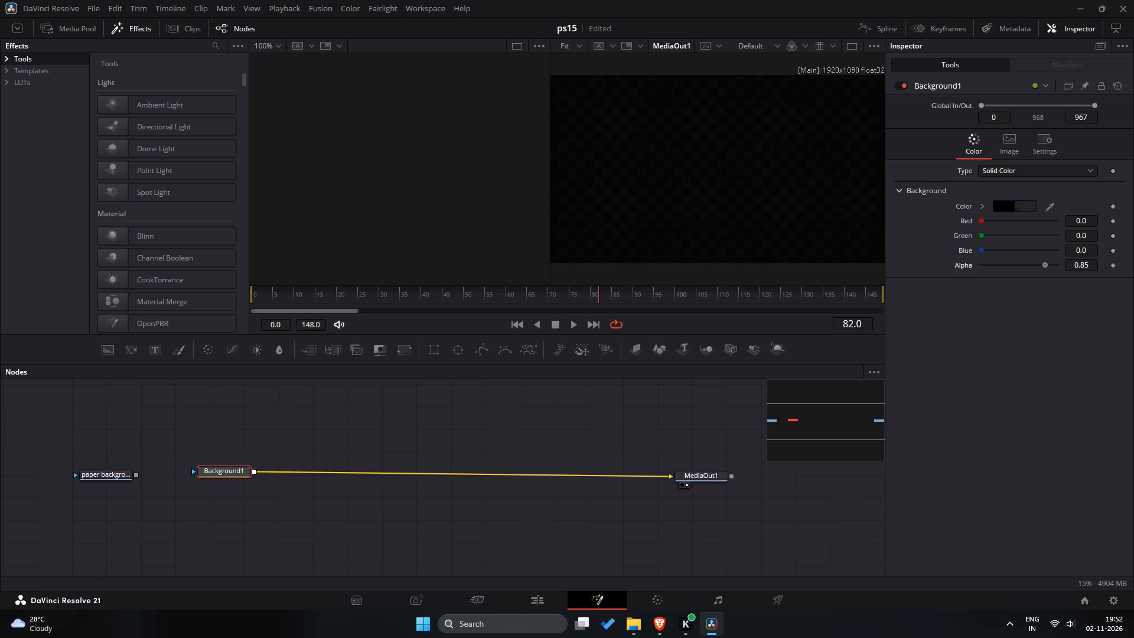
{"action": "left_click_drag", "start_coordinate": [937, 274], "coordinate": [884, 276]}
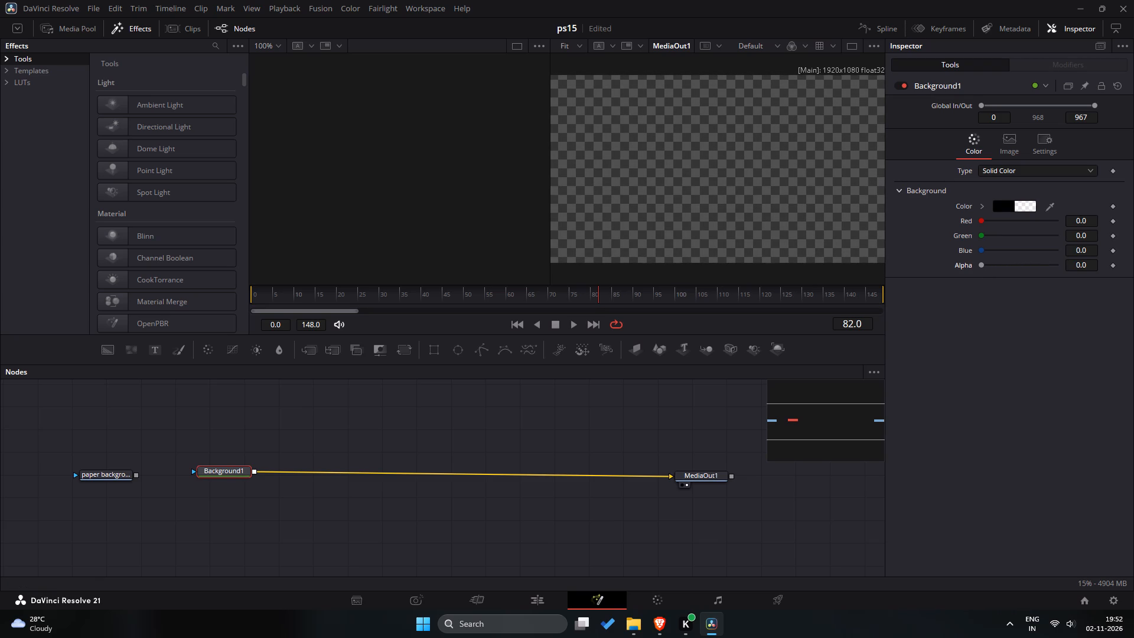
Move the paper background node above Background1 and connect it to a new Image Plane 3D node placed above MediaOut1.
{"action": "left_click_drag", "start_coordinate": [103, 476], "coordinate": [246, 421]}
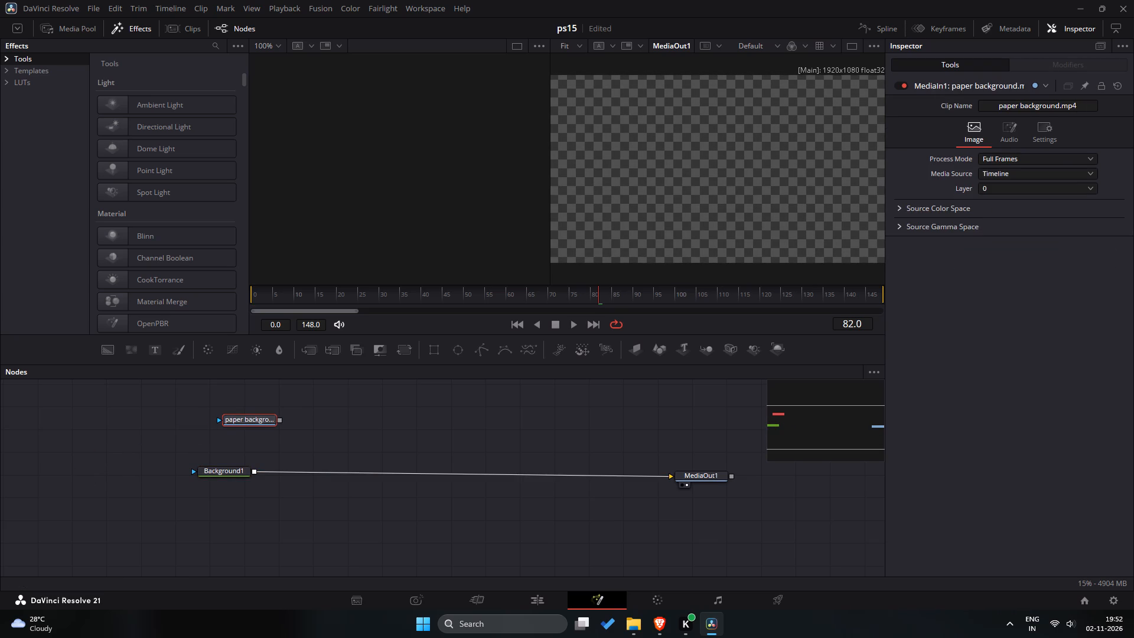
{"action": "left_click", "coordinate": [639, 351]}
{"action": "left_click_drag", "start_coordinate": [305, 418], "coordinate": [672, 414]}
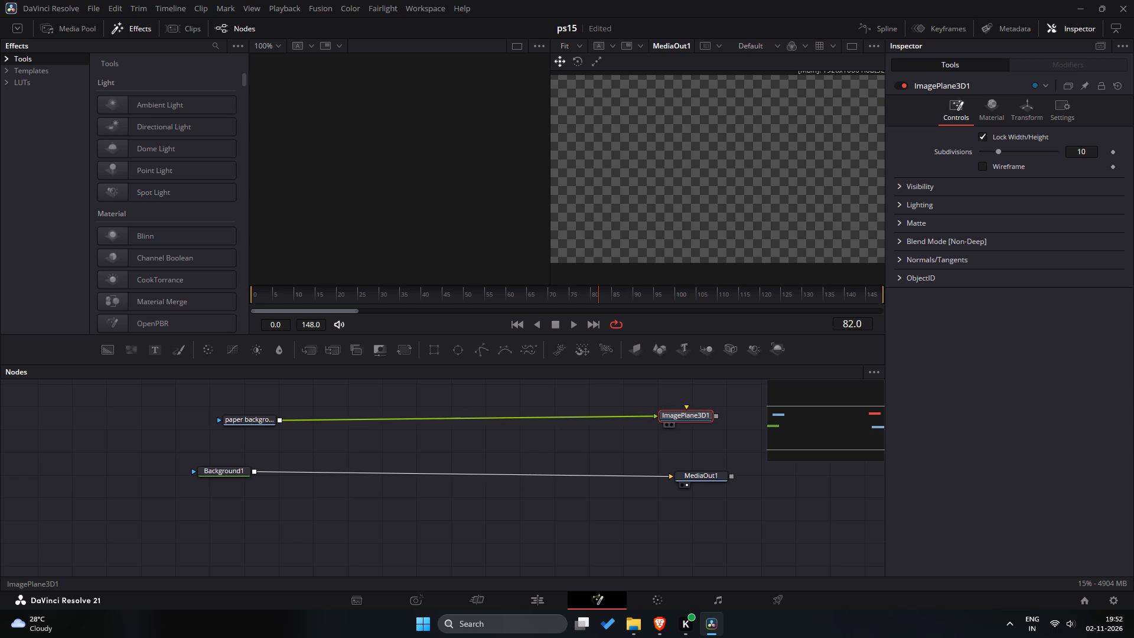
Show ImagePlane3D1 in the empty viewer beside the MediaOut1 view.
{"action": "left_click_drag", "start_coordinate": [677, 418], "coordinate": [448, 196]}
{"action": "left_click_drag", "start_coordinate": [448, 196], "coordinate": [444, 193]}
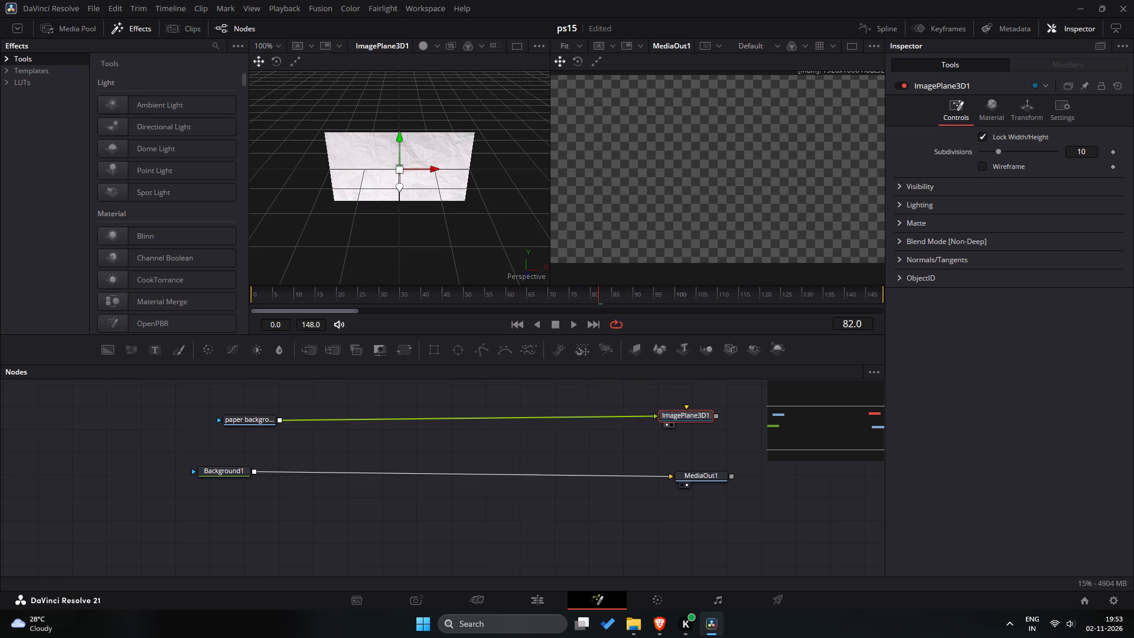
{"action": "left_click", "coordinate": [399, 185]}
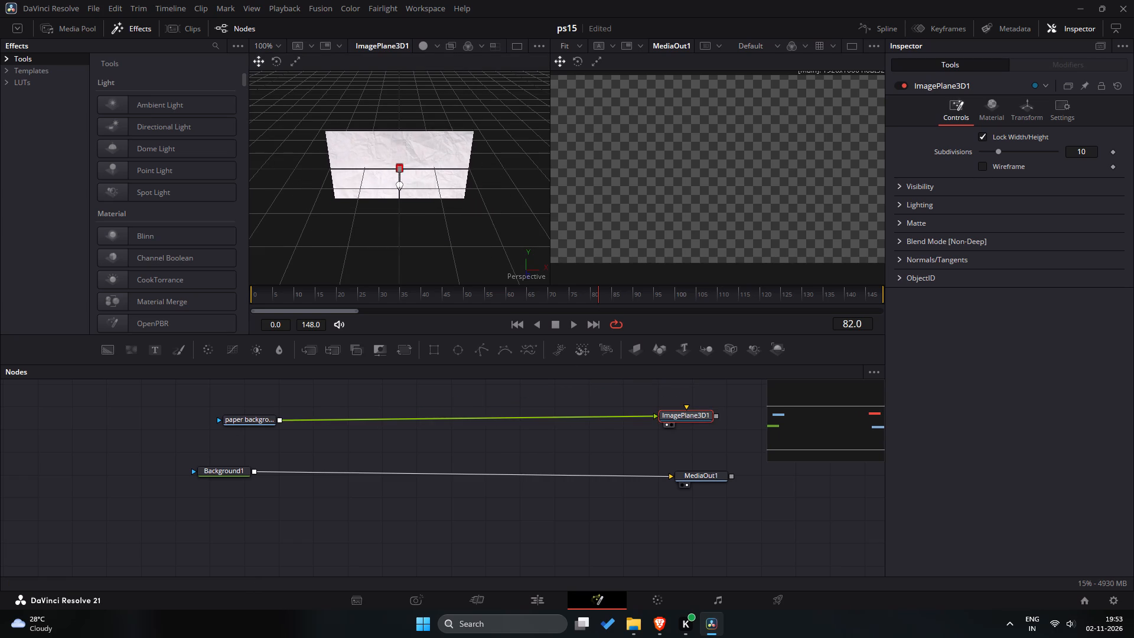
Close the EDITING B folder window.
{"action": "key", "text": "alt+Tab"}
{"action": "left_click", "coordinate": [597, 87]}
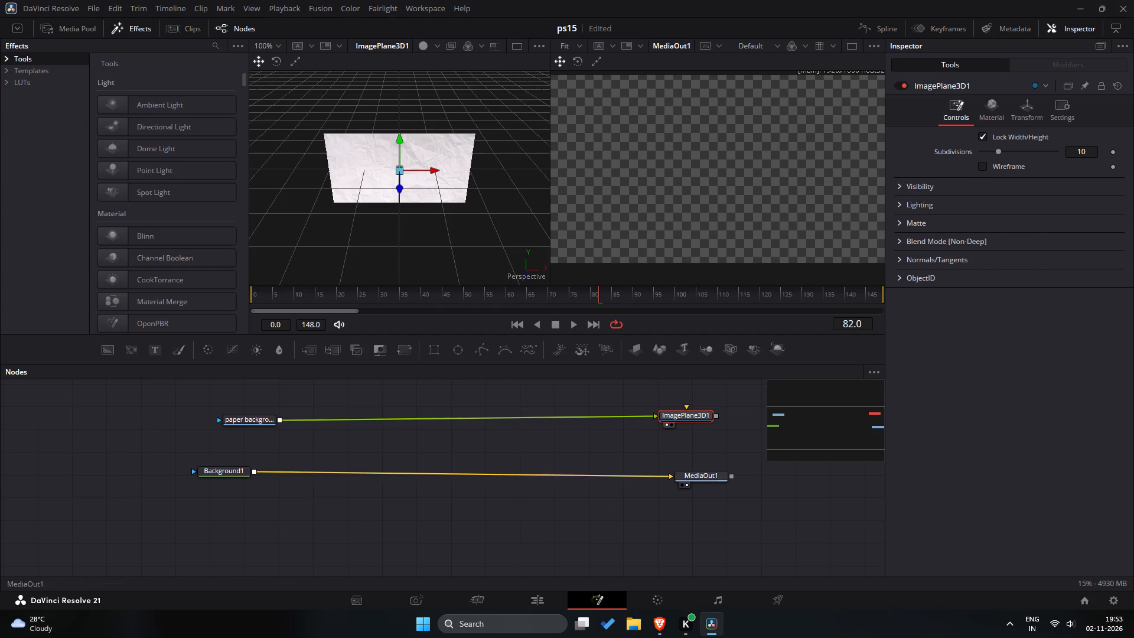
Switch to the browser and watch the 3D camera tutorial's section on adding and connecting a Renderer3D node.
{"action": "left_click", "coordinate": [661, 633]}
{"action": "left_click", "coordinate": [555, 363]}
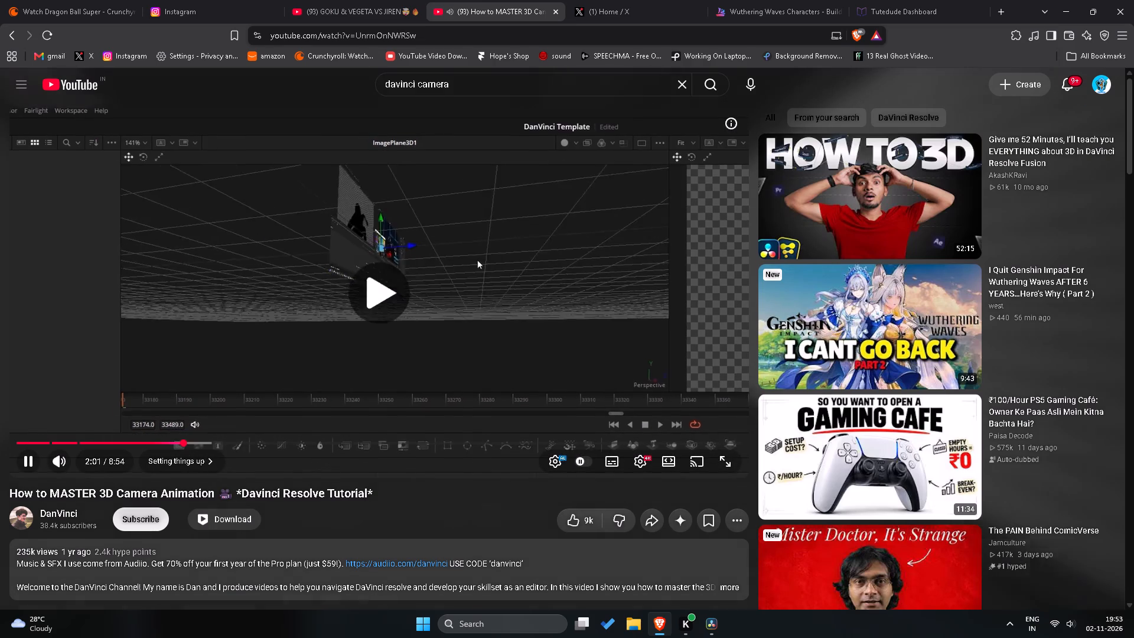
{"action": "key", "text": "Right"}
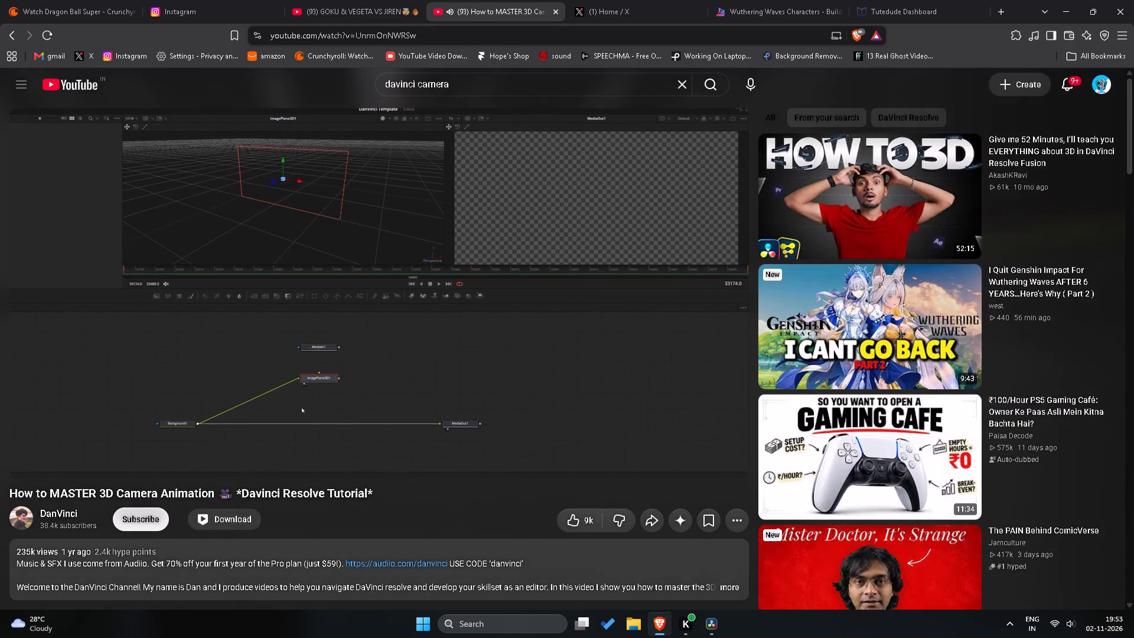
{"action": "key", "text": "Right"}
{"action": "key", "text": "Right"}
{"action": "key", "text": "Left"}
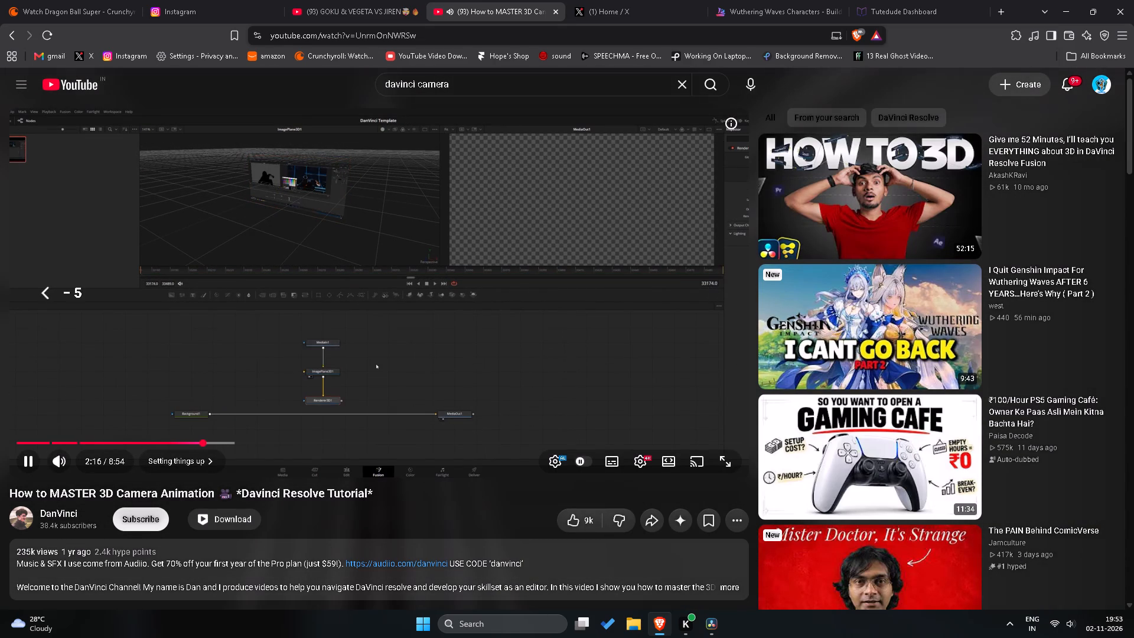
{"action": "key", "text": "Right"}
{"action": "left_click", "coordinate": [737, 461]}
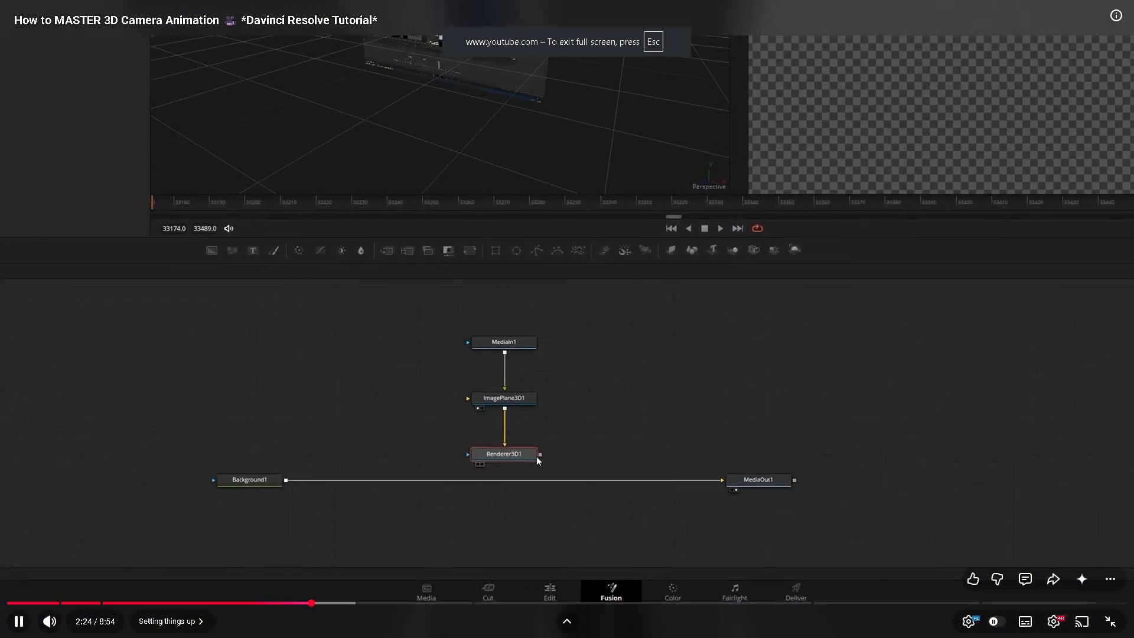
{"action": "left_click", "coordinate": [542, 265]}
In DaVinci Resolve, add a Renderer 3D node, feed ImagePlane3D1 into it, and place ImagePlane3D1 between the paper background and Renderer3D1.
{"action": "key", "text": "alt+Tab"}
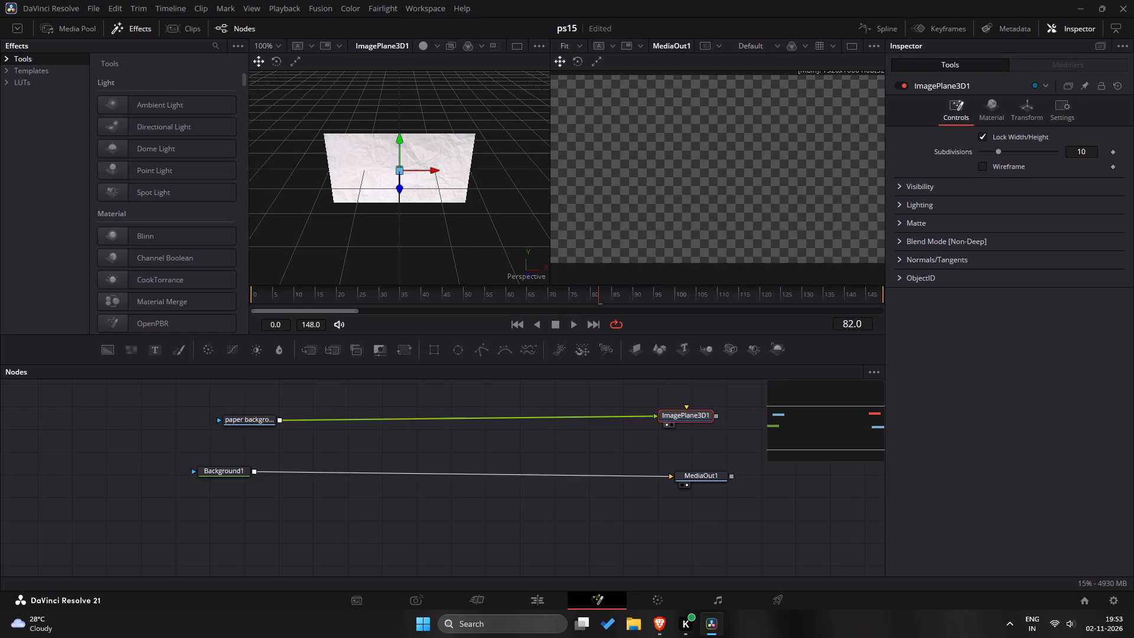
{"action": "left_click", "coordinate": [580, 433]}
{"action": "left_click", "coordinate": [572, 444]}
{"action": "left_click", "coordinate": [562, 445]}
{"action": "key", "text": "ctrl+space"}
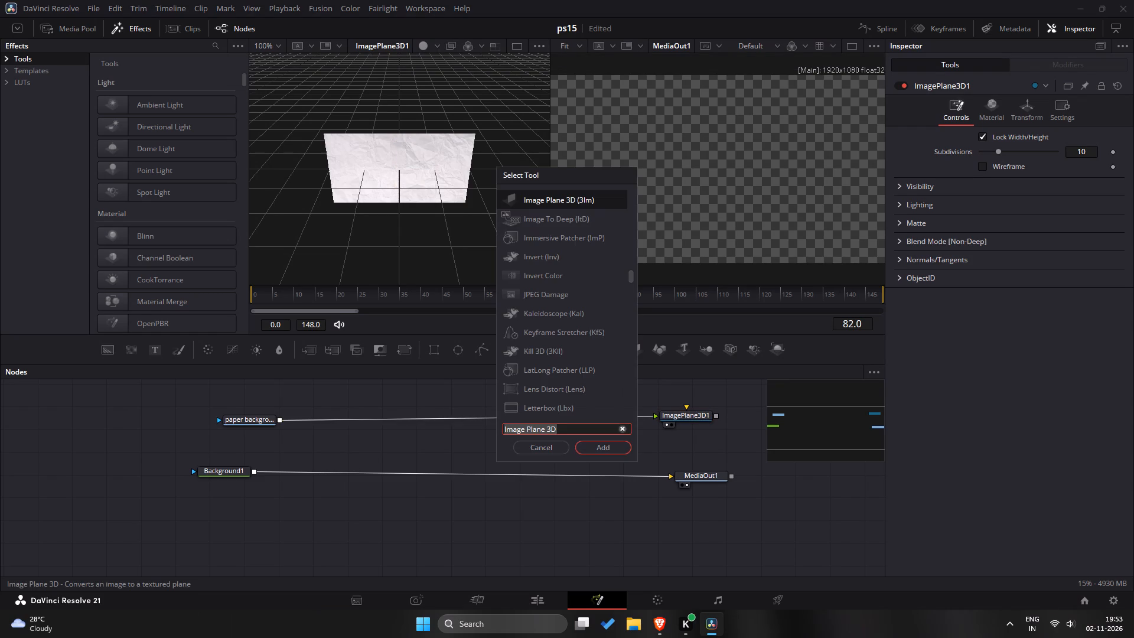
{"action": "left_click", "coordinate": [562, 443]}
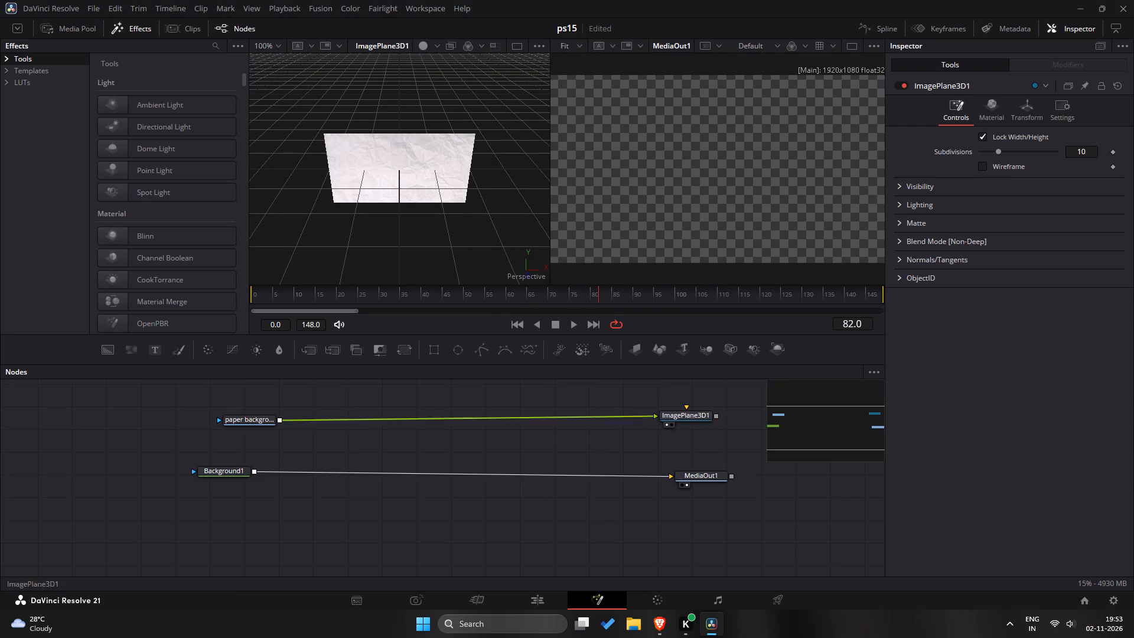
{"action": "left_click", "coordinate": [778, 354]}
{"action": "key", "text": "alt+Tab"}
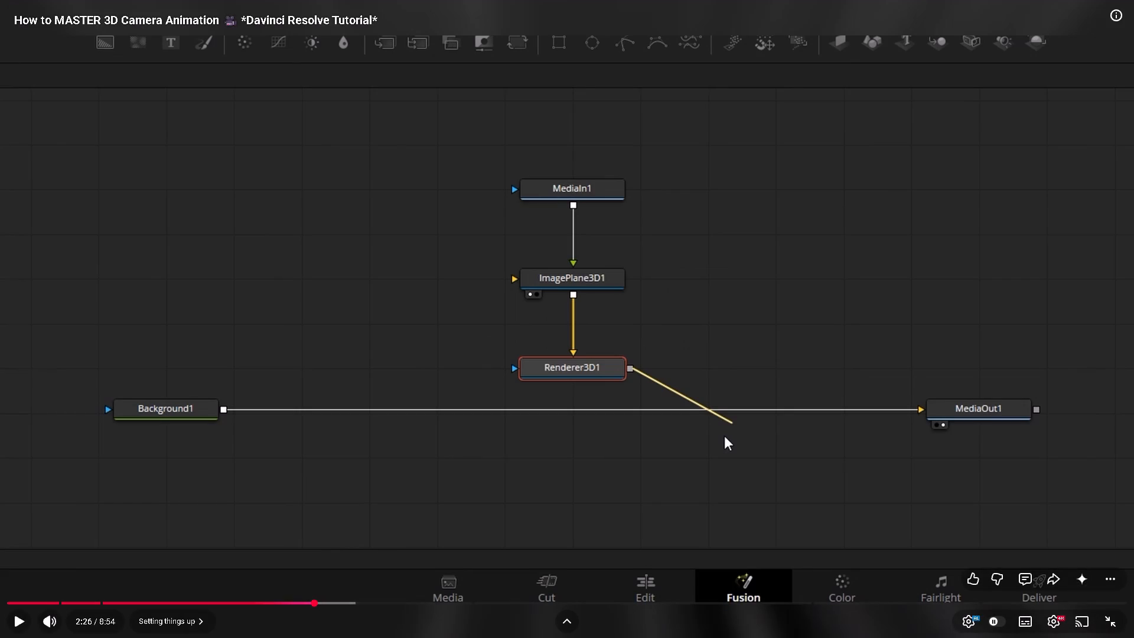
{"action": "key", "text": "alt+Tab"}
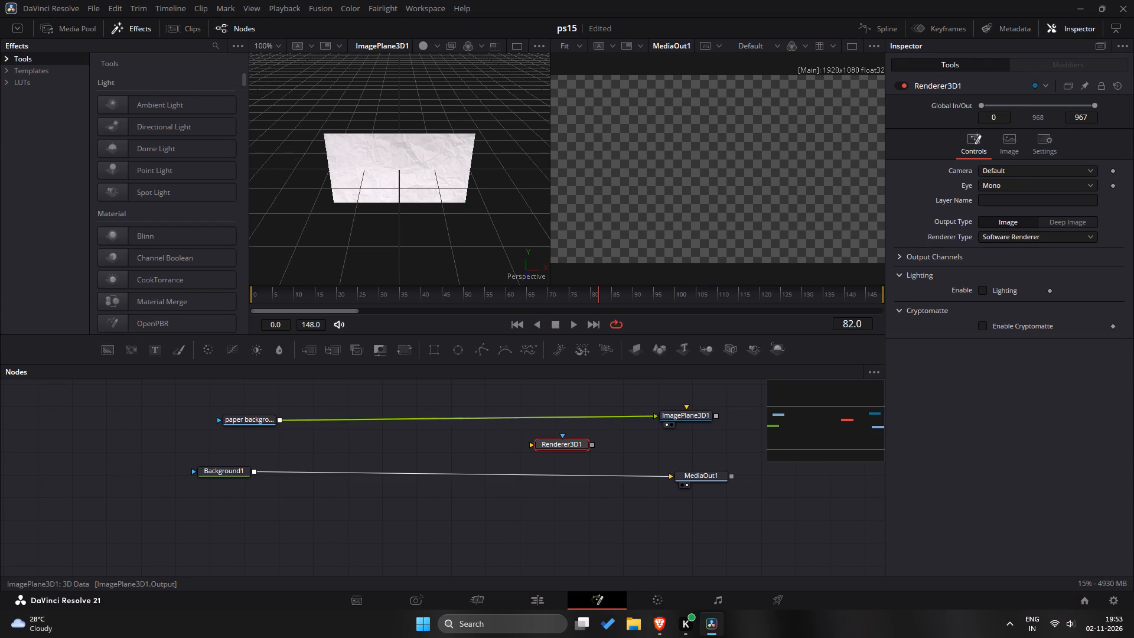
{"action": "left_click_drag", "start_coordinate": [718, 419], "coordinate": [556, 442]}
{"action": "left_click_drag", "start_coordinate": [698, 415], "coordinate": [393, 429]}
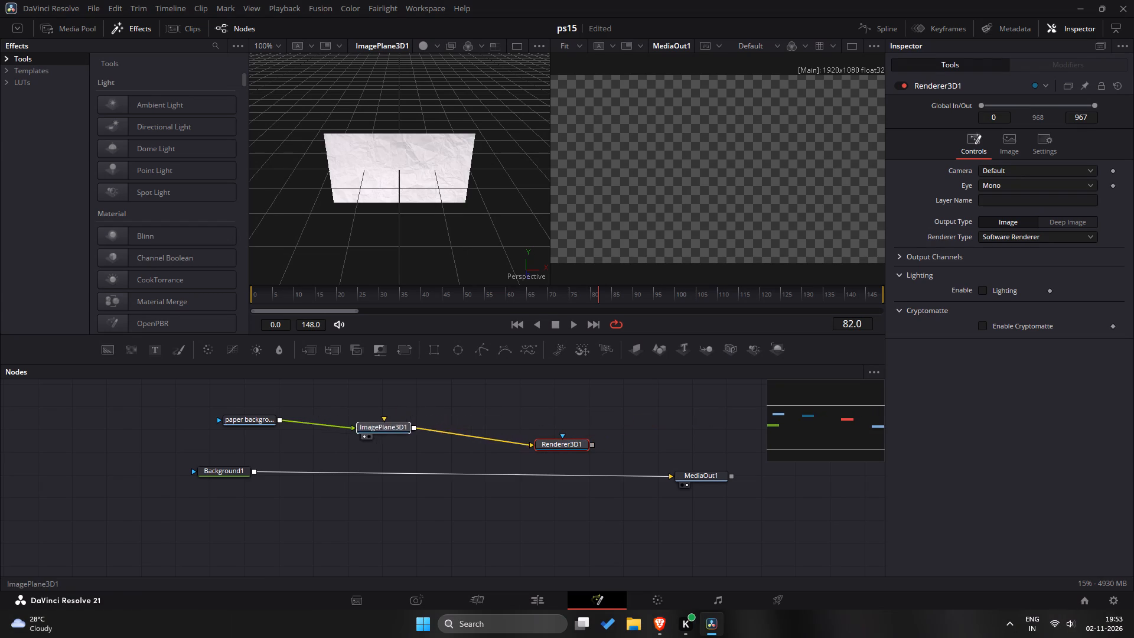
{"action": "left_click_drag", "start_coordinate": [393, 429], "coordinate": [393, 437]}
Connect Renderer3D1's output to Background1 and move Background1 between Renderer3D1 and MediaOut1.
{"action": "key", "text": "alt+Tab"}
{"action": "left_click", "coordinate": [599, 371]}
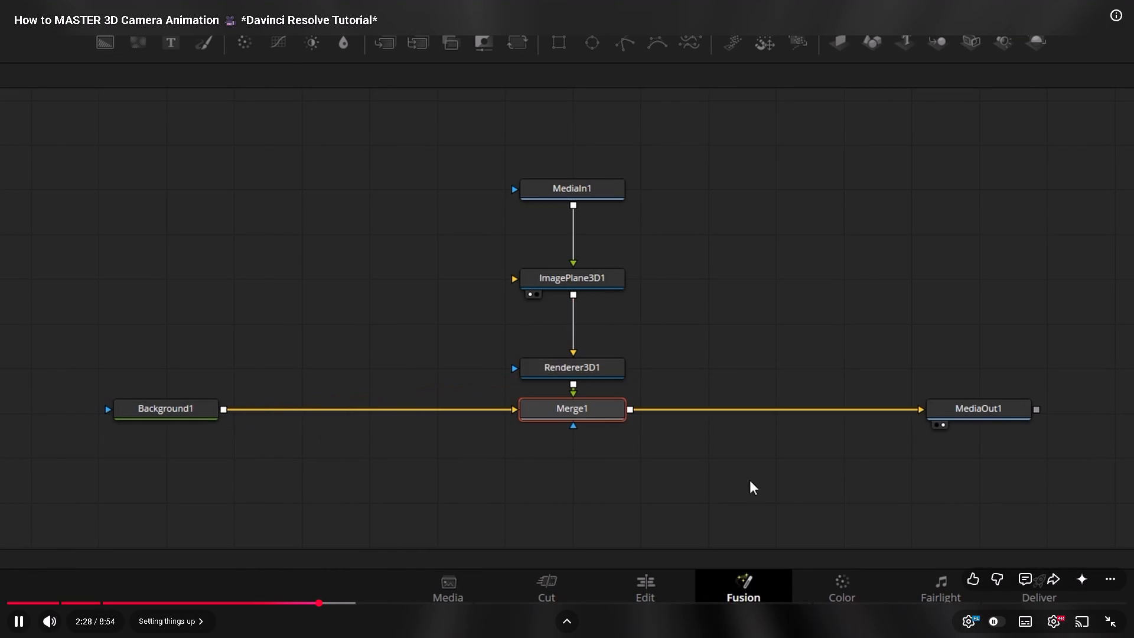
{"action": "left_click", "coordinate": [606, 373]}
{"action": "key", "text": "alt+Tab"}
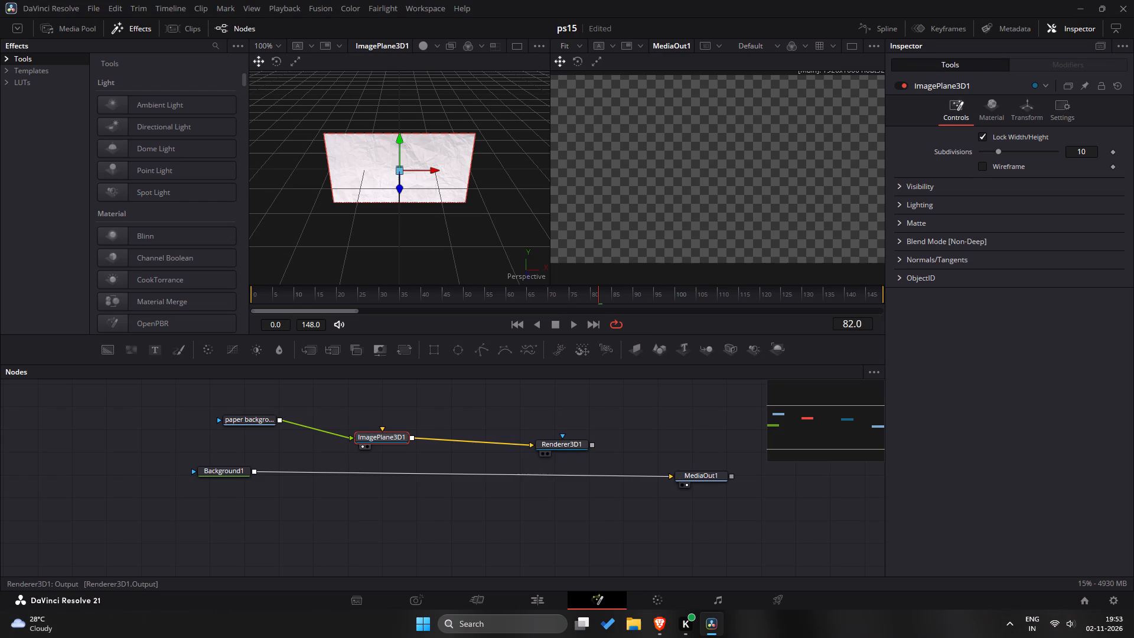
{"action": "left_click_drag", "start_coordinate": [594, 444], "coordinate": [247, 470]}
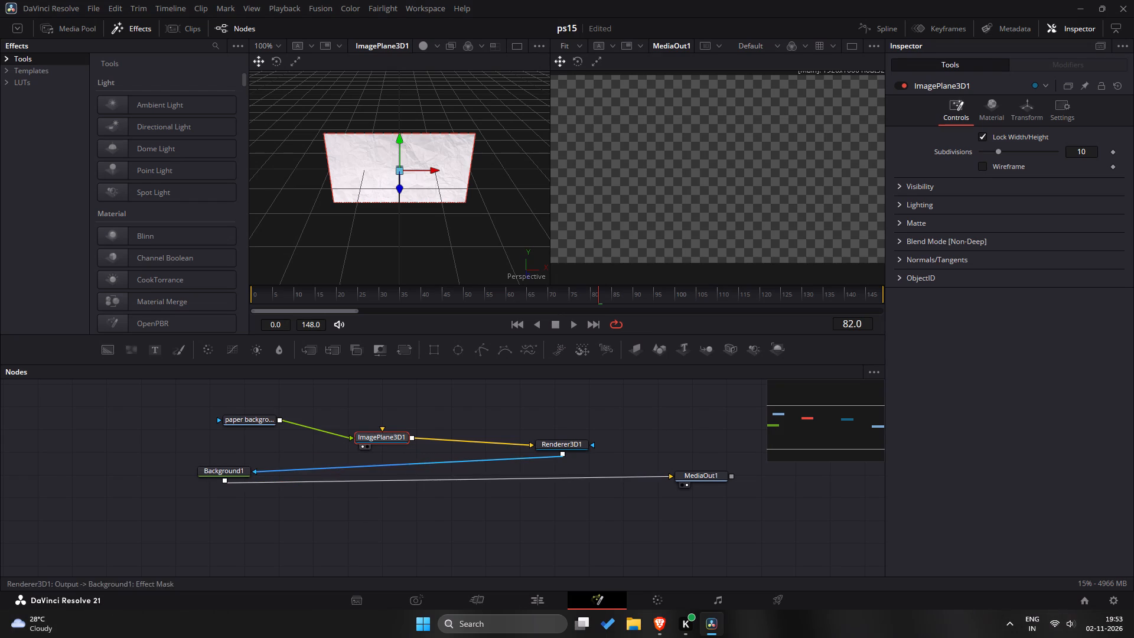
{"action": "left_click_drag", "start_coordinate": [215, 472], "coordinate": [645, 444]}
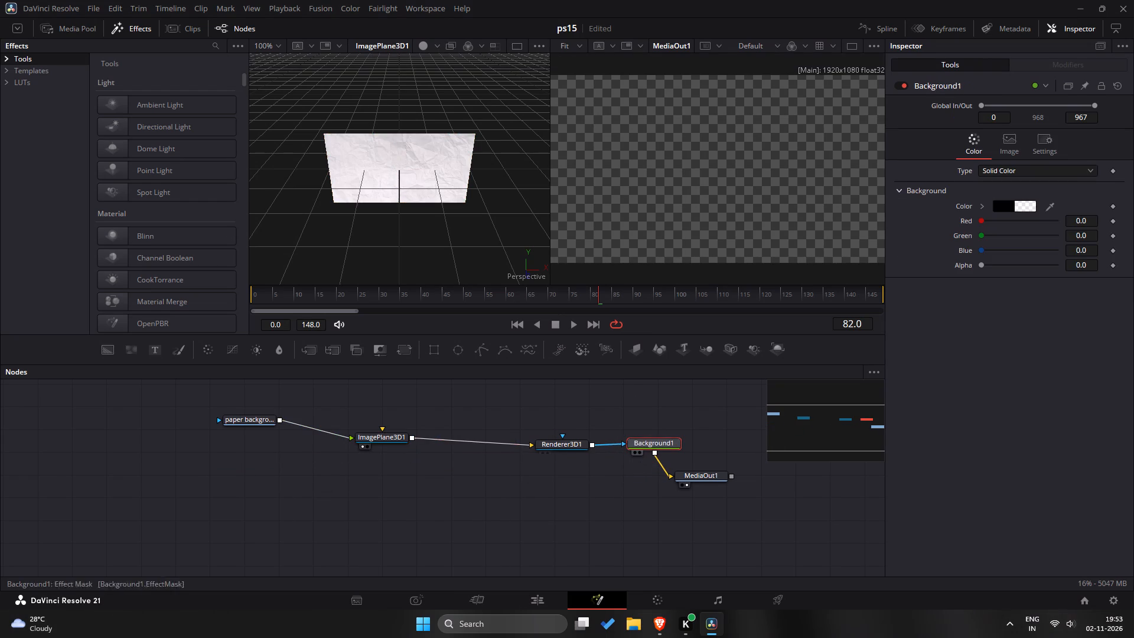
Stack the paper background and ImagePlane3D1 nodes above Renderer3D1, and line MediaOut1 up beside Background1.
{"action": "left_click_drag", "start_coordinate": [394, 438], "coordinate": [573, 415]}
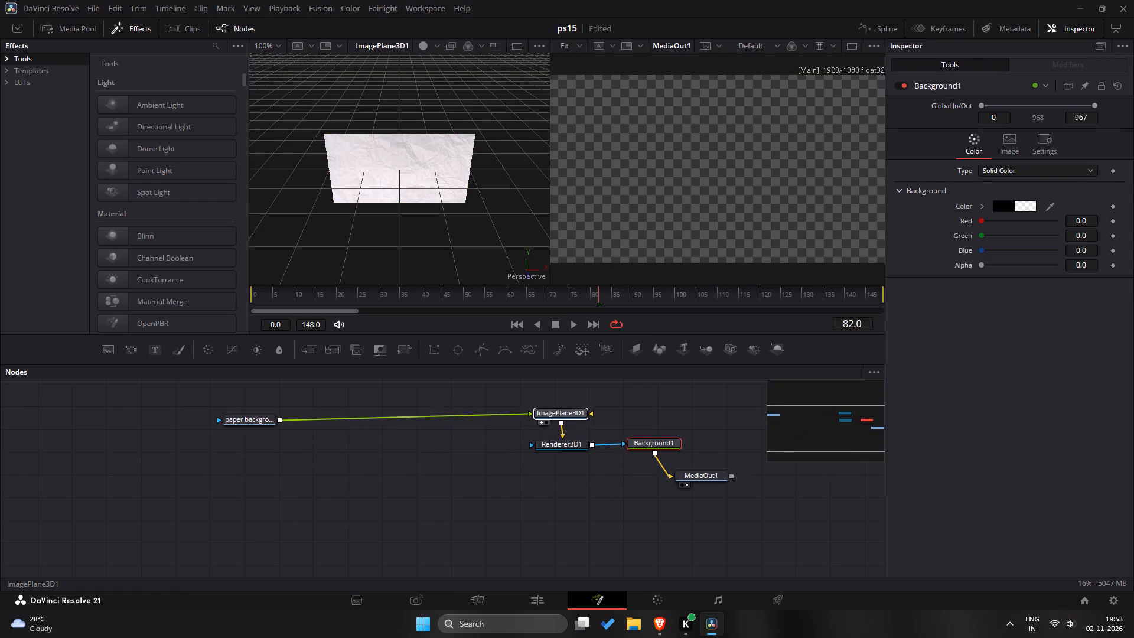
{"action": "left_click_drag", "start_coordinate": [573, 415], "coordinate": [572, 424]}
{"action": "left_click_drag", "start_coordinate": [255, 419], "coordinate": [577, 402]}
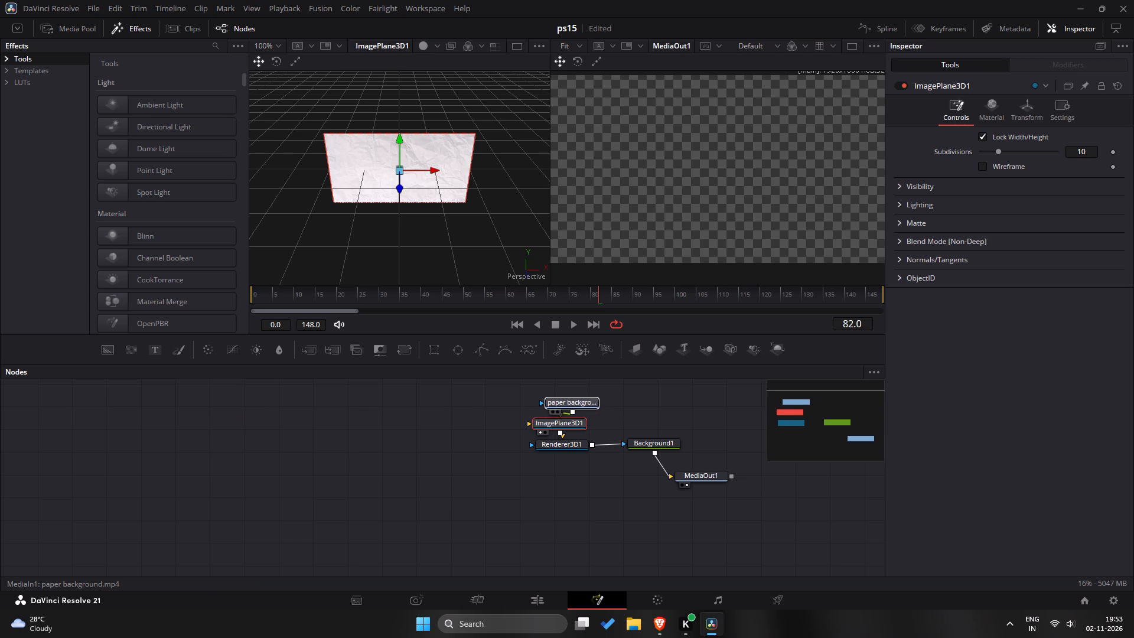
{"action": "left_click_drag", "start_coordinate": [577, 402], "coordinate": [566, 398]}
{"action": "left_click_drag", "start_coordinate": [714, 477], "coordinate": [740, 443]}
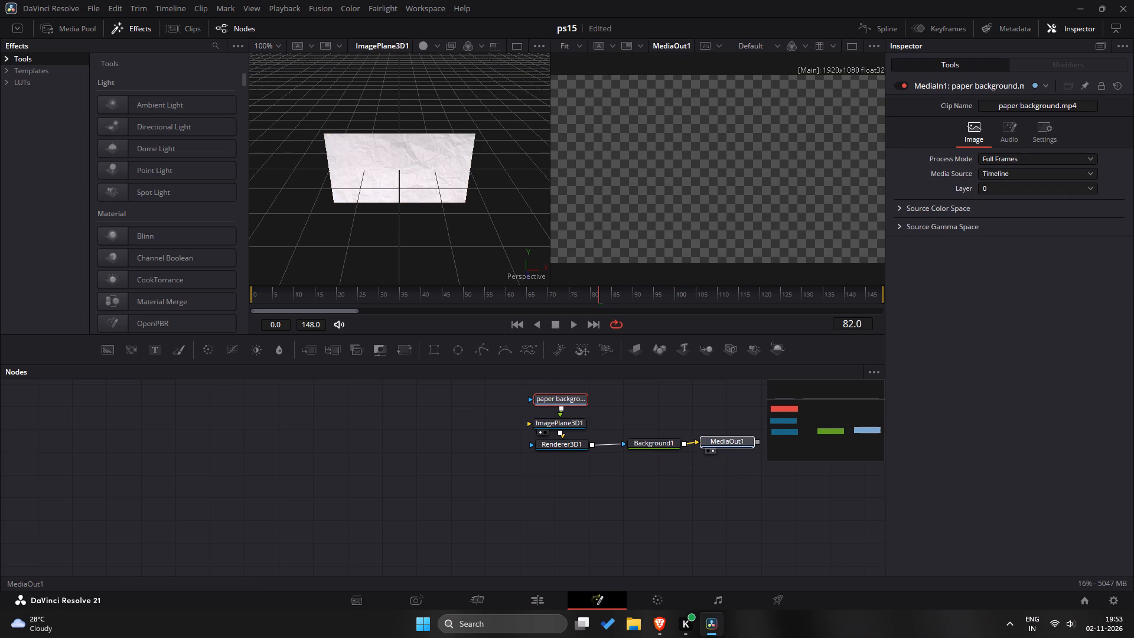
{"action": "left_click_drag", "start_coordinate": [740, 443], "coordinate": [744, 444]}
Following the tutorial's camera section, add a Camera 3D node after ImagePlane3D1.
{"action": "key", "text": "alt+Tab"}
{"action": "left_click", "coordinate": [370, 370]}
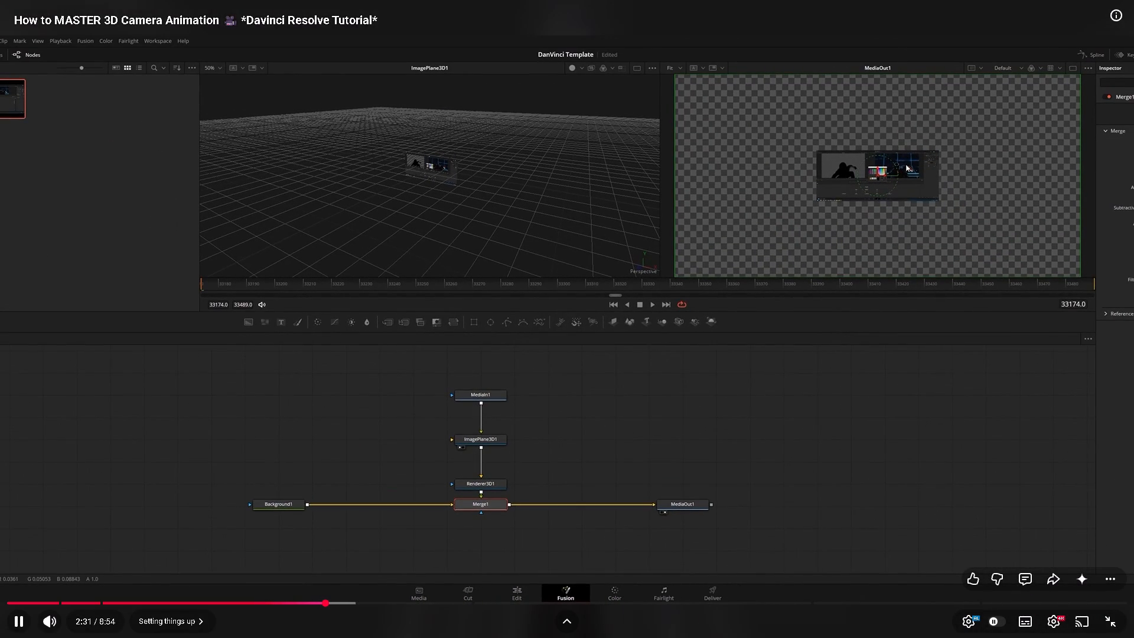
{"action": "key", "text": "Right"}
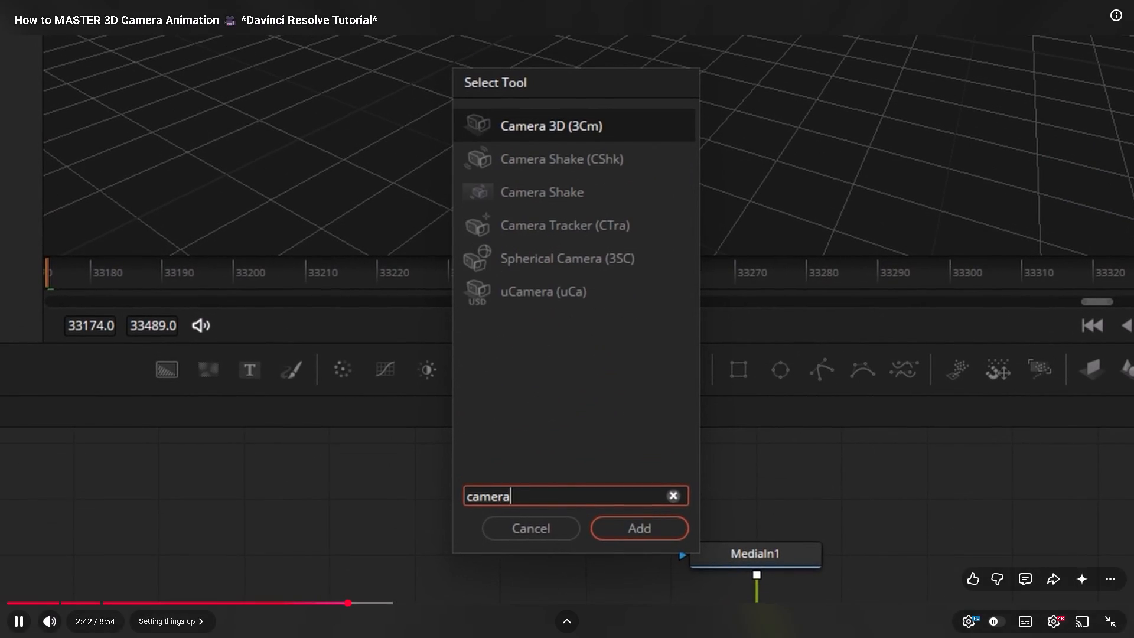
{"action": "key", "text": "alt+Tab"}
{"action": "left_click", "coordinate": [566, 424]}
{"action": "key", "text": "alt+Tab"}
{"action": "key", "text": "alt+Tab"}
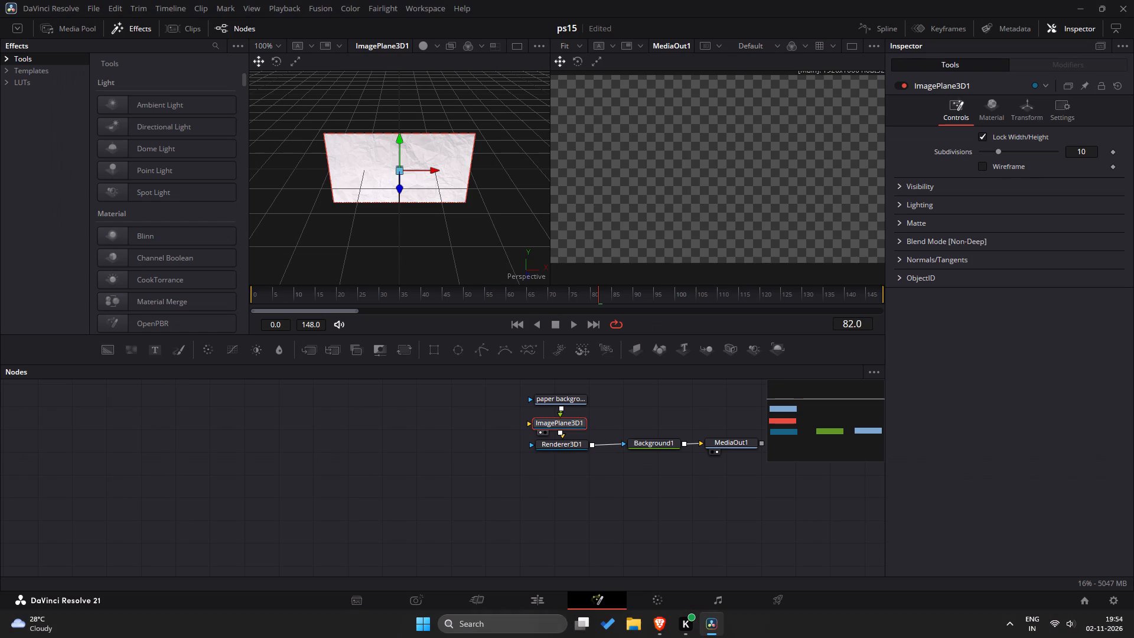
{"action": "left_click", "coordinate": [734, 350]}
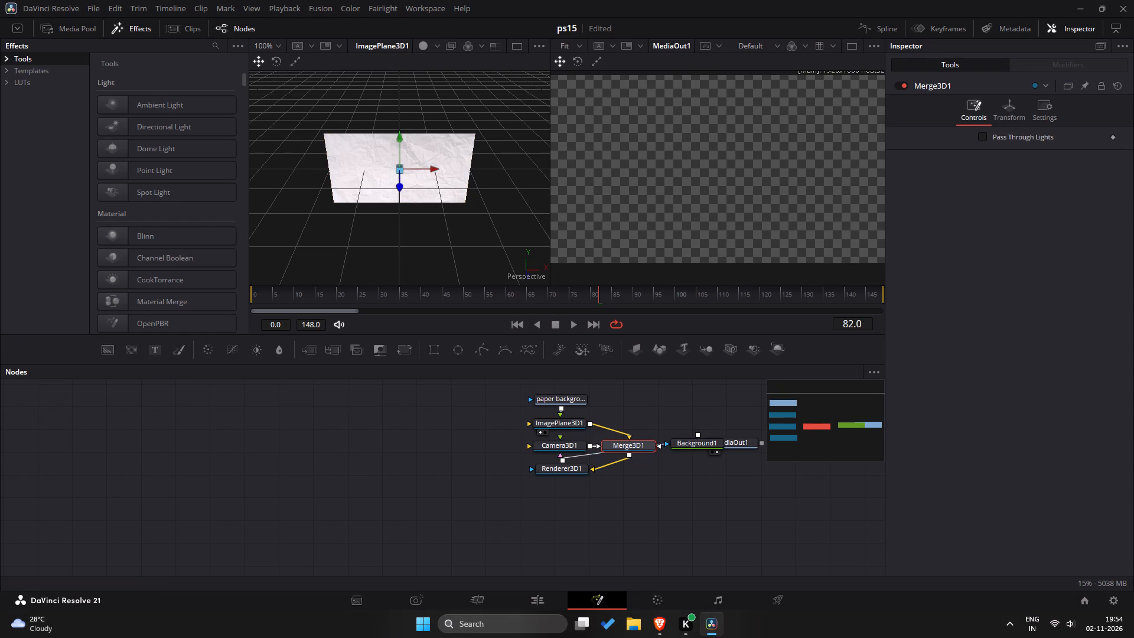
Move the Renderer3D1 node above Merge3D1 and Background1, clear of the Camera3D1 node.
{"action": "key", "text": "alt+Tab"}
{"action": "key", "text": "alt+Tab"}
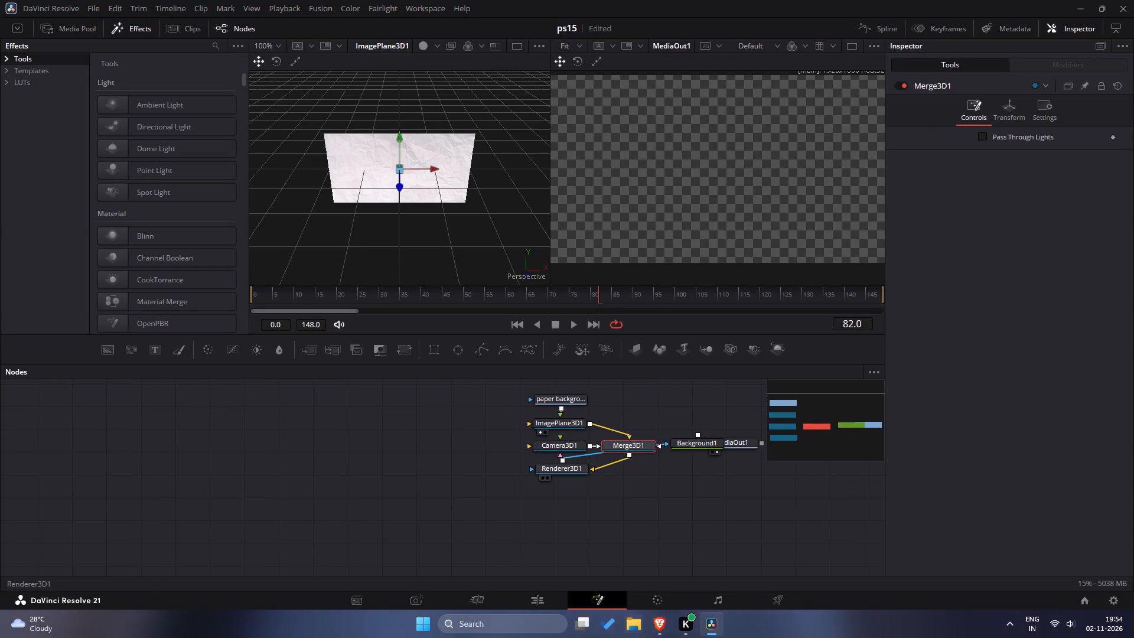
{"action": "left_click_drag", "start_coordinate": [572, 471], "coordinate": [697, 414]}
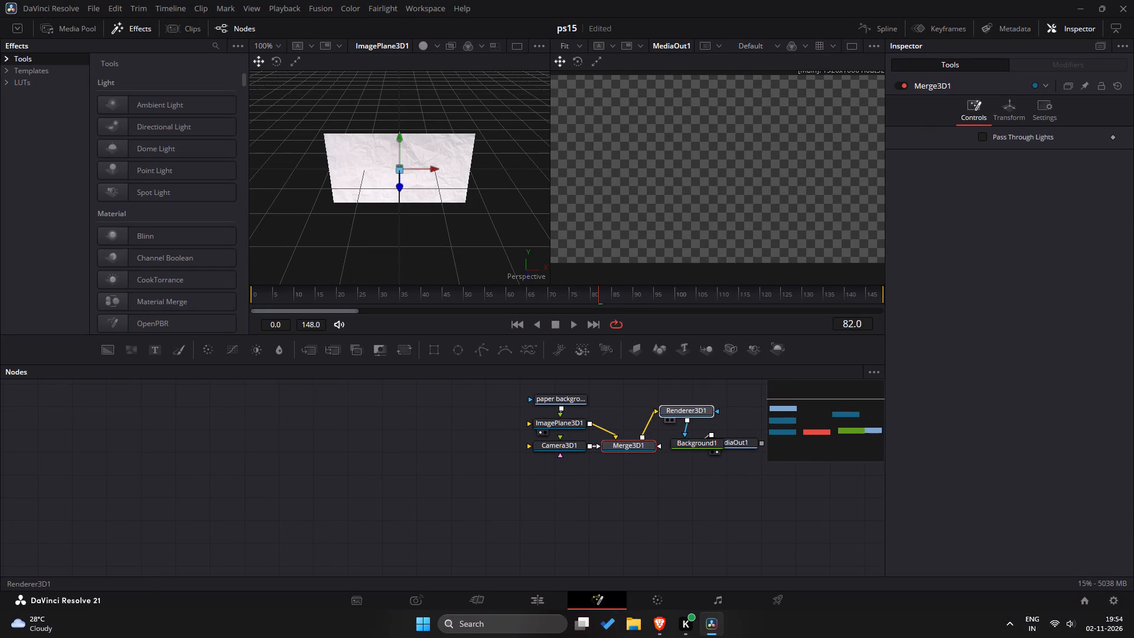
{"action": "left_click_drag", "start_coordinate": [697, 414], "coordinate": [674, 406]}
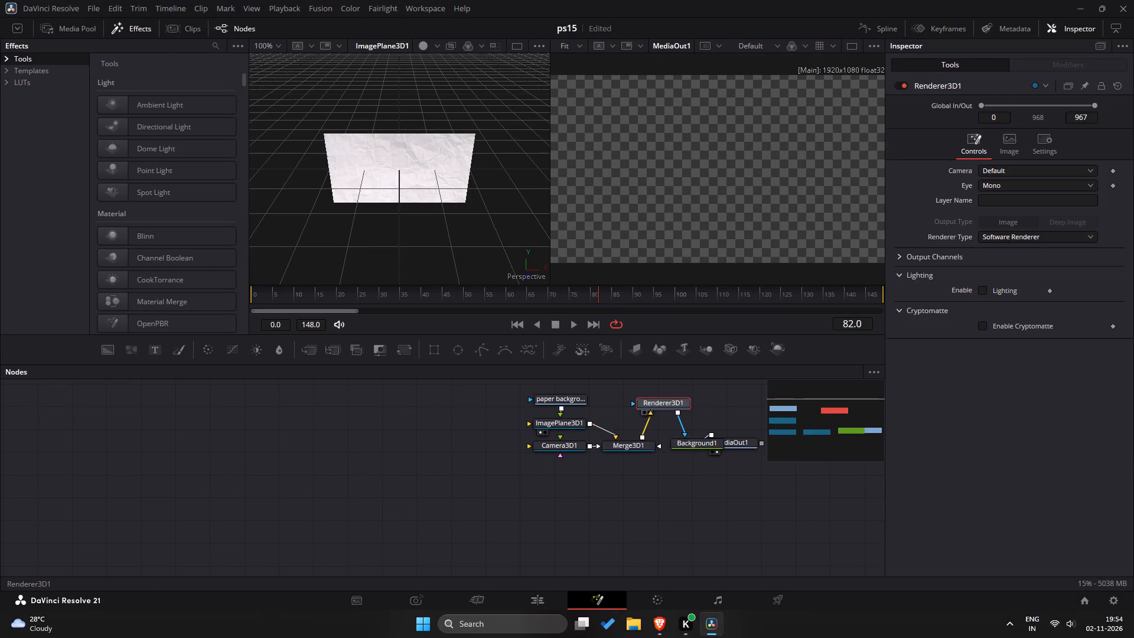
Recheck the tutorial's camera setup, then shift Merge3D1 forward along its Z axis in the 3D view.
{"action": "key", "text": "alt+Tab"}
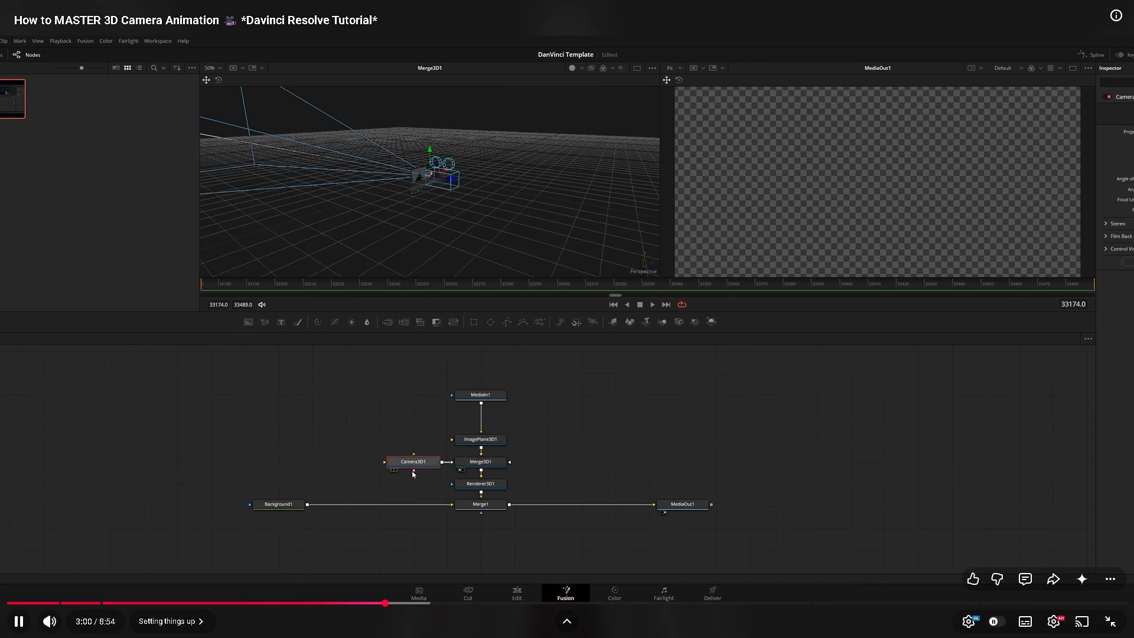
{"action": "key", "text": "Left"}
{"action": "key", "text": "alt+Tab"}
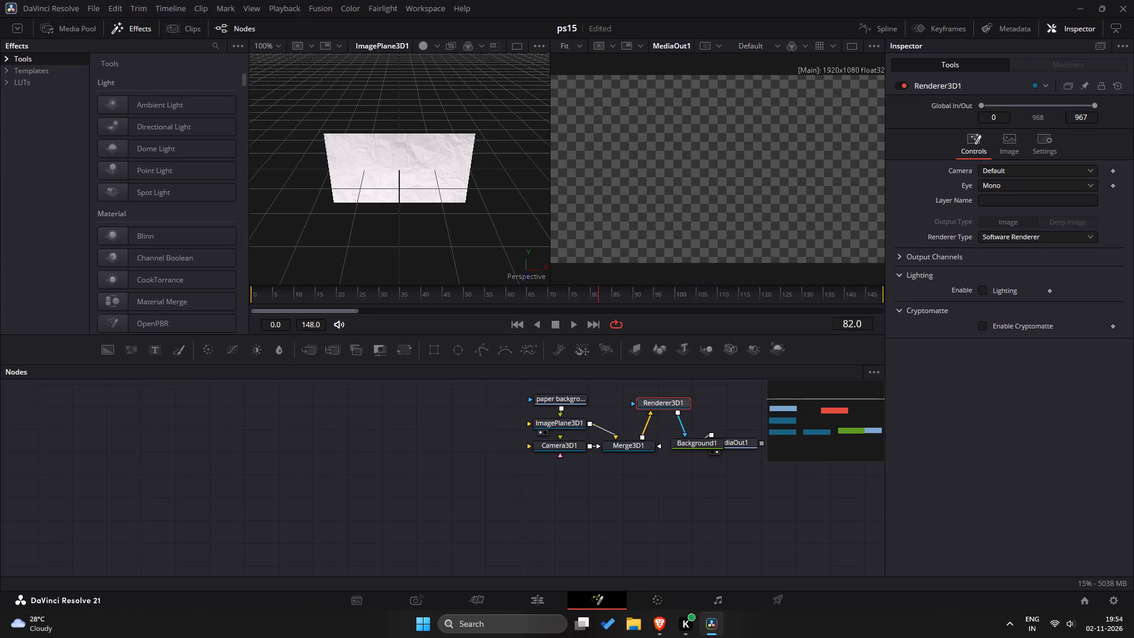
{"action": "left_click", "coordinate": [626, 445]}
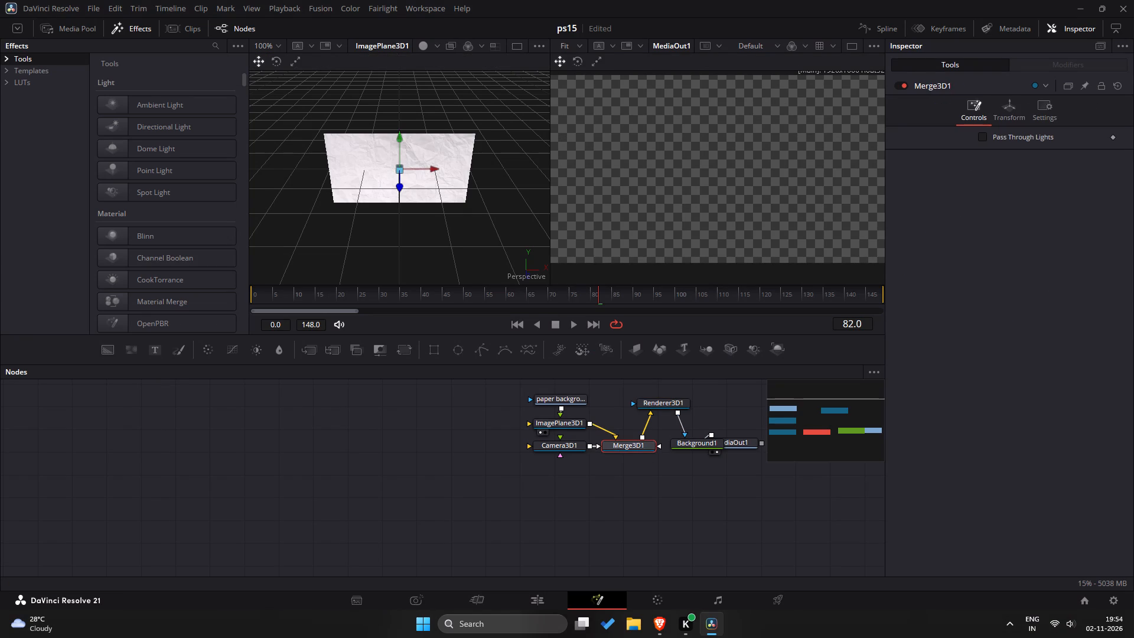
{"action": "left_click_drag", "start_coordinate": [396, 186], "coordinate": [415, 214]}
Place the Camera3D1 node directly below Merge3D1 in the node graph.
{"action": "left_click", "coordinate": [570, 445]}
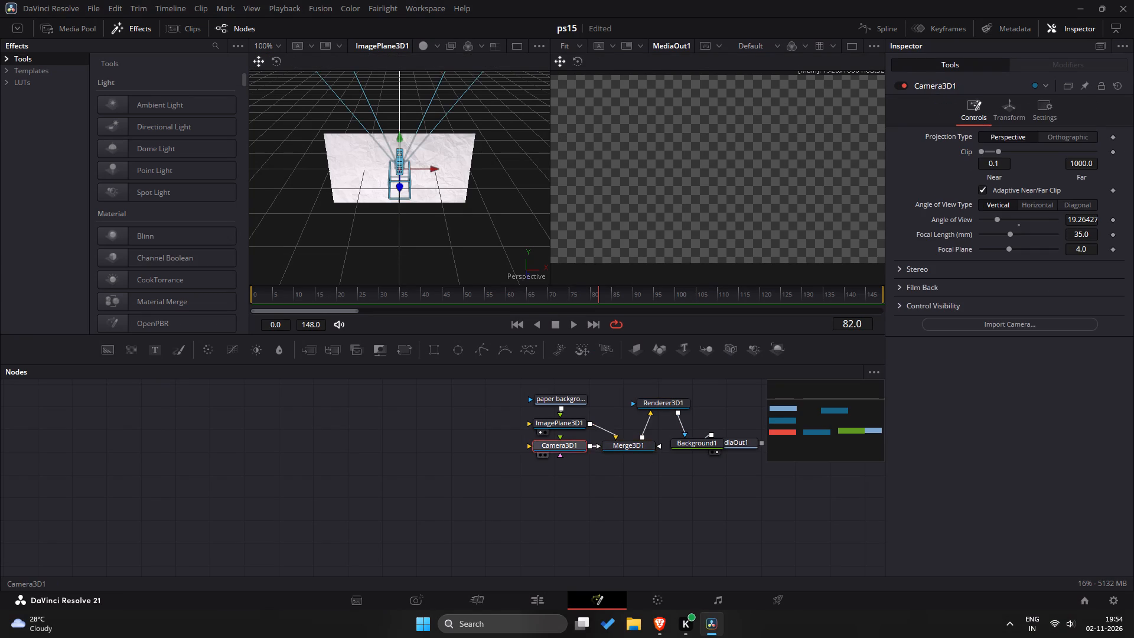
{"action": "left_click_drag", "start_coordinate": [570, 445], "coordinate": [640, 480]}
Pull Camera3D1 back along its Z axis, away from the paper plane in the 3D view.
{"action": "left_click", "coordinate": [636, 446]}
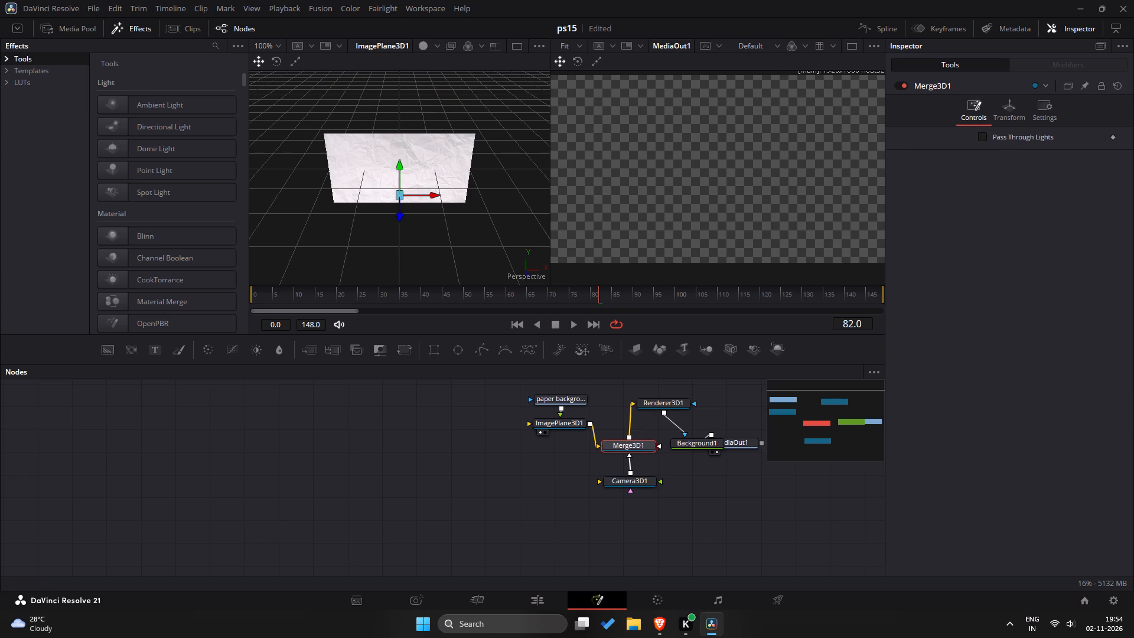
{"action": "left_click", "coordinate": [640, 480]}
{"action": "left_click_drag", "start_coordinate": [399, 188], "coordinate": [406, 334]}
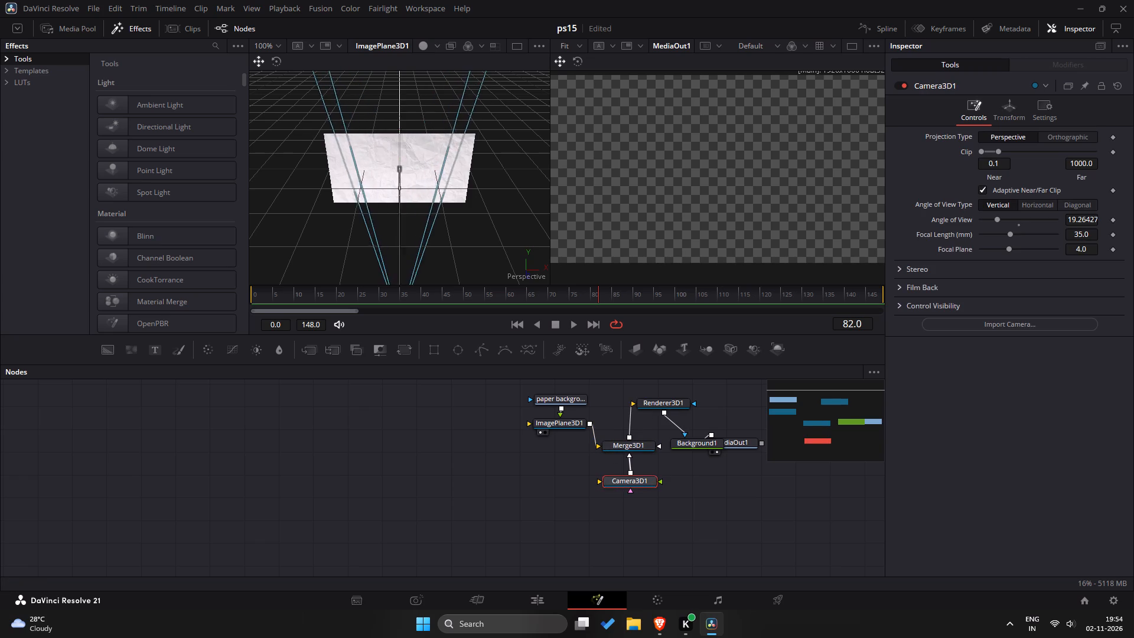
{"action": "left_click_drag", "start_coordinate": [406, 334], "coordinate": [420, 250]}
Replay the tutorial's part about pulling the camera back from the image plane.
{"action": "key", "text": "alt+Tab"}
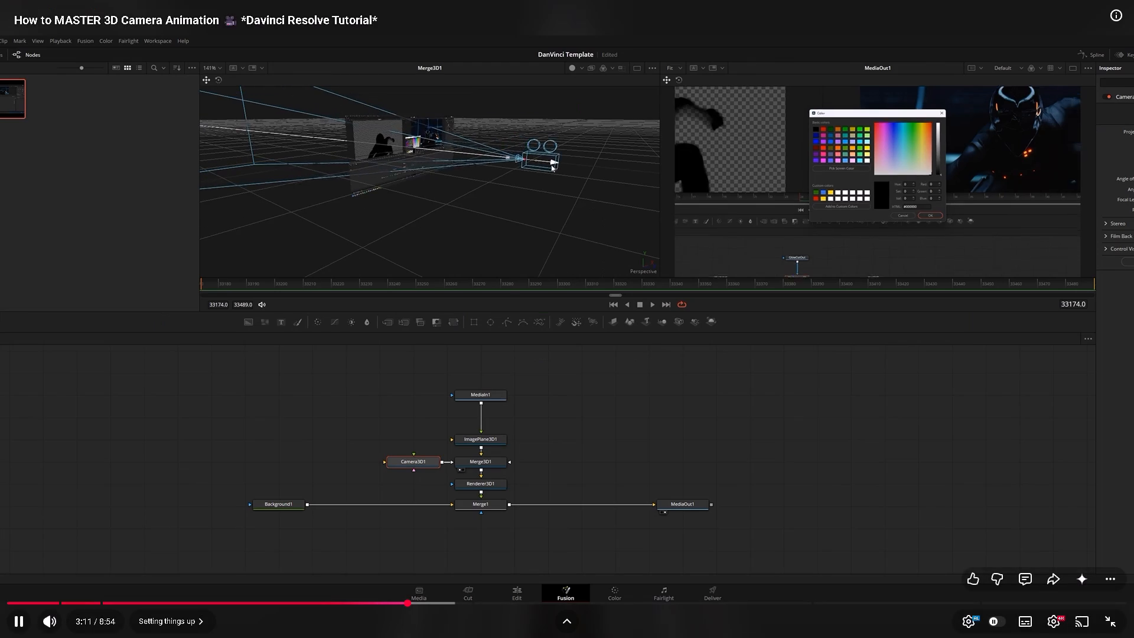
{"action": "key", "text": "Left"}
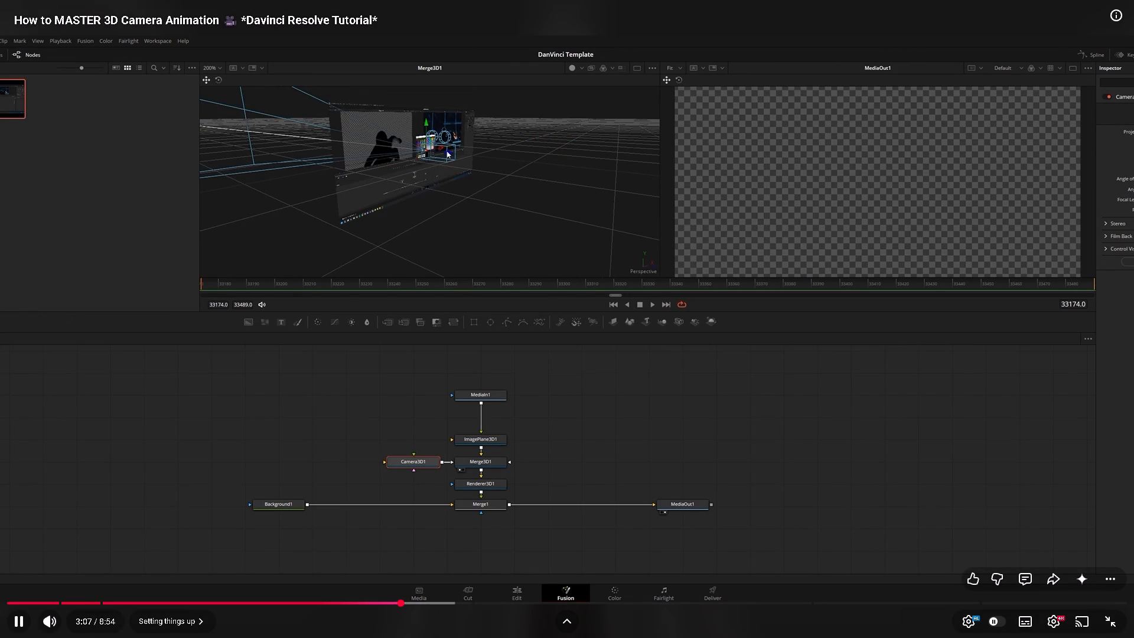
{"action": "left_click", "coordinate": [656, 280]}
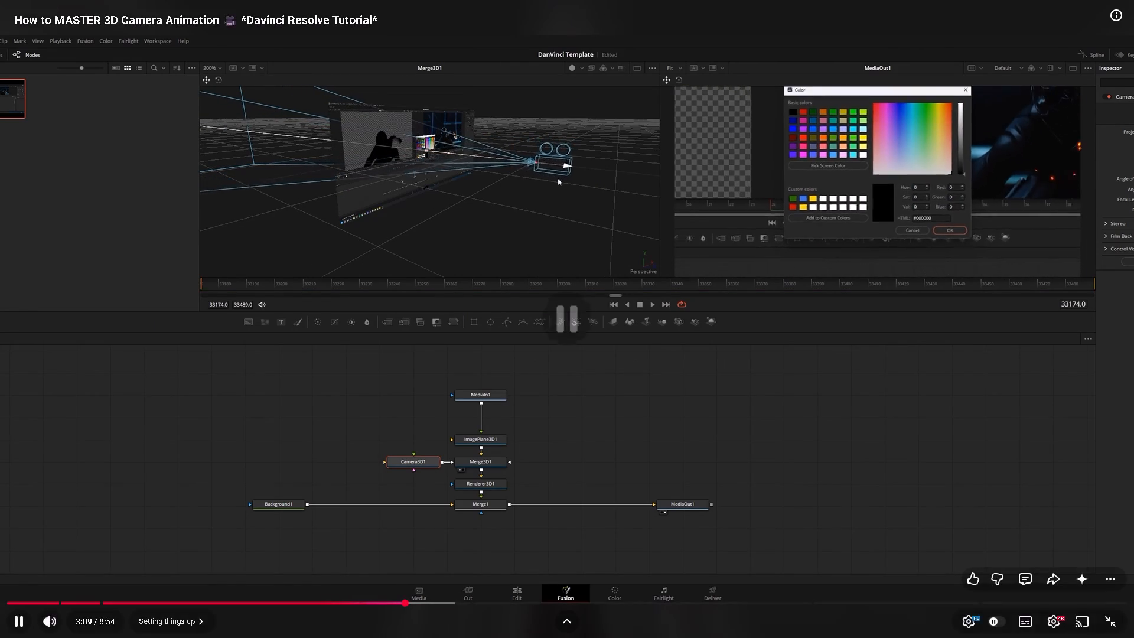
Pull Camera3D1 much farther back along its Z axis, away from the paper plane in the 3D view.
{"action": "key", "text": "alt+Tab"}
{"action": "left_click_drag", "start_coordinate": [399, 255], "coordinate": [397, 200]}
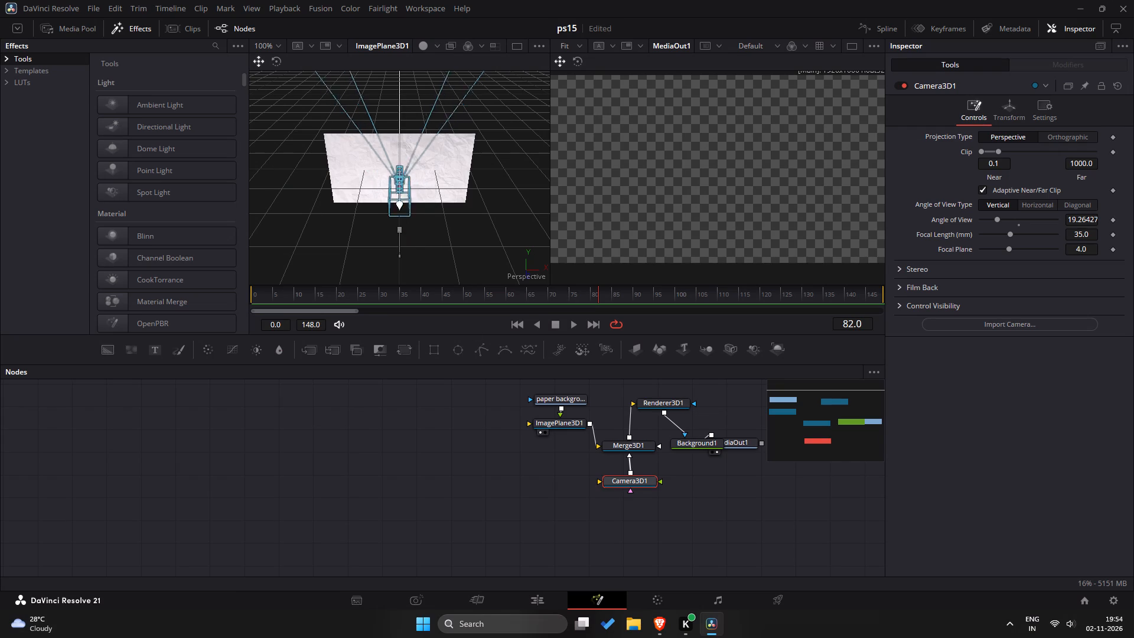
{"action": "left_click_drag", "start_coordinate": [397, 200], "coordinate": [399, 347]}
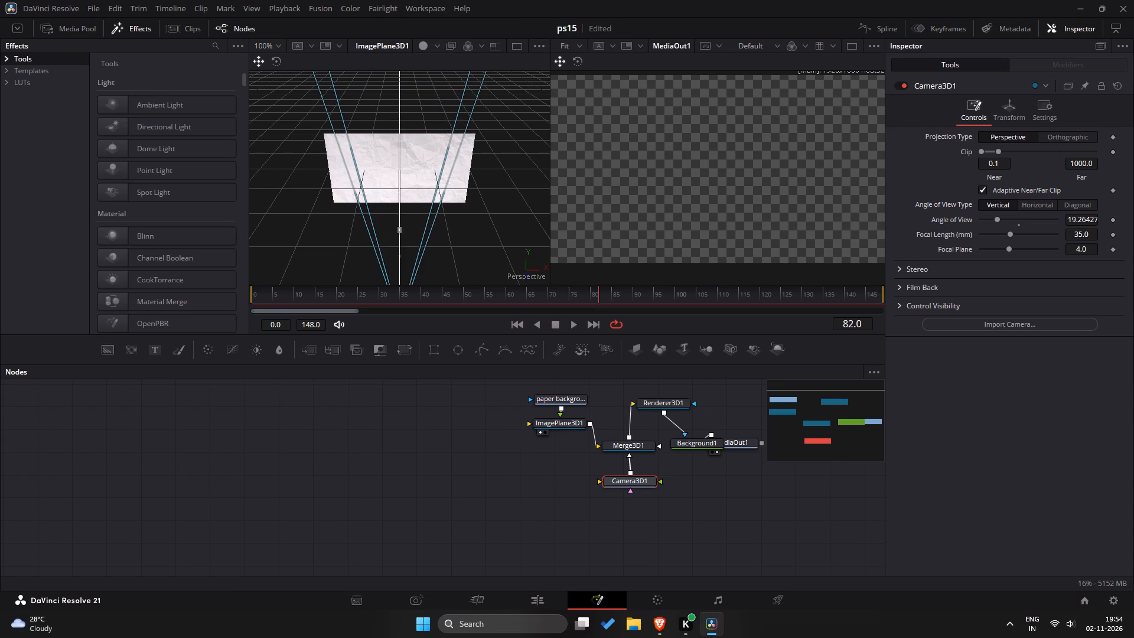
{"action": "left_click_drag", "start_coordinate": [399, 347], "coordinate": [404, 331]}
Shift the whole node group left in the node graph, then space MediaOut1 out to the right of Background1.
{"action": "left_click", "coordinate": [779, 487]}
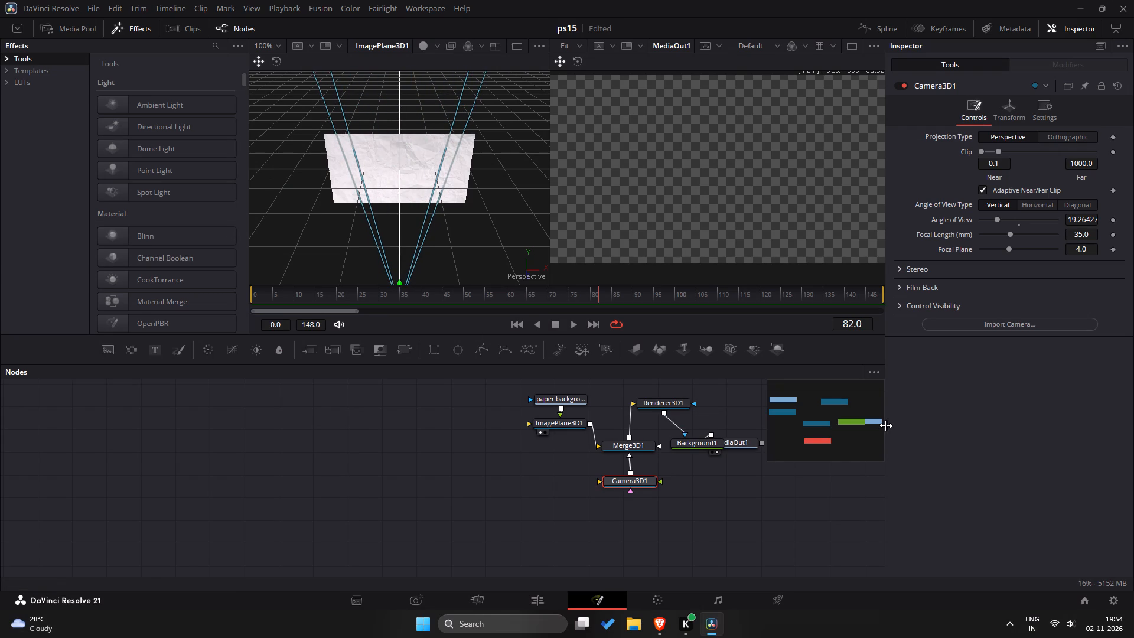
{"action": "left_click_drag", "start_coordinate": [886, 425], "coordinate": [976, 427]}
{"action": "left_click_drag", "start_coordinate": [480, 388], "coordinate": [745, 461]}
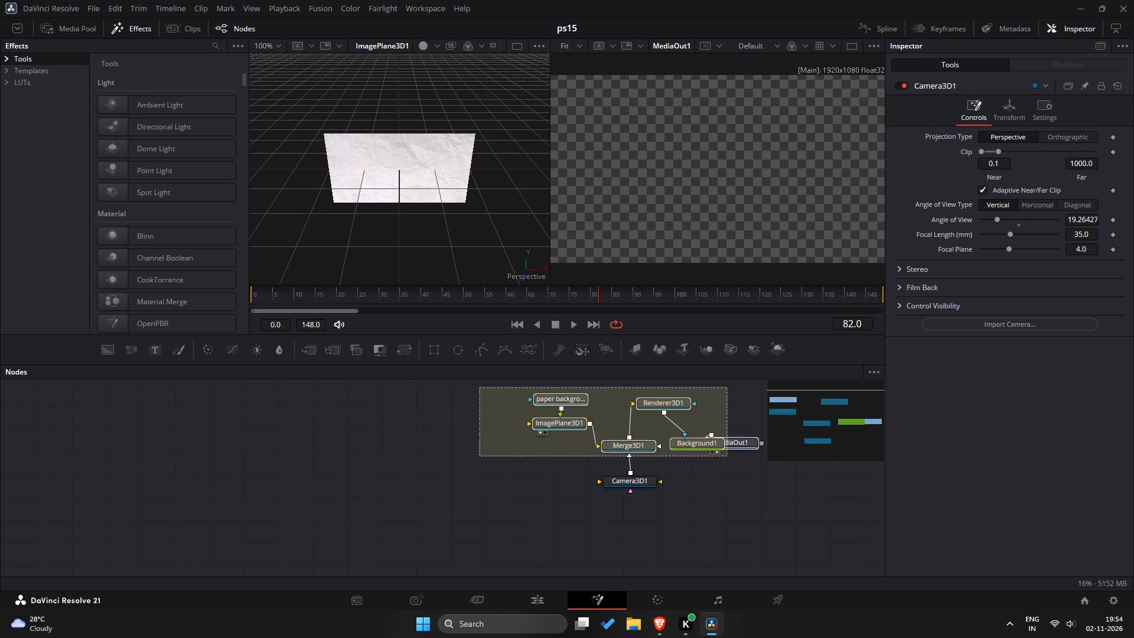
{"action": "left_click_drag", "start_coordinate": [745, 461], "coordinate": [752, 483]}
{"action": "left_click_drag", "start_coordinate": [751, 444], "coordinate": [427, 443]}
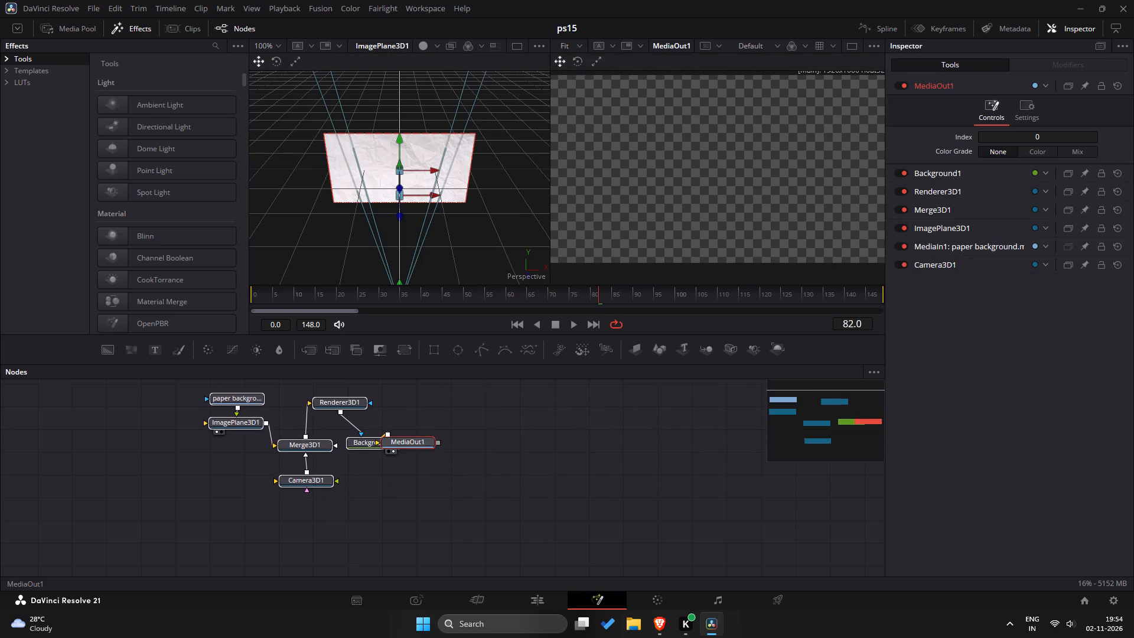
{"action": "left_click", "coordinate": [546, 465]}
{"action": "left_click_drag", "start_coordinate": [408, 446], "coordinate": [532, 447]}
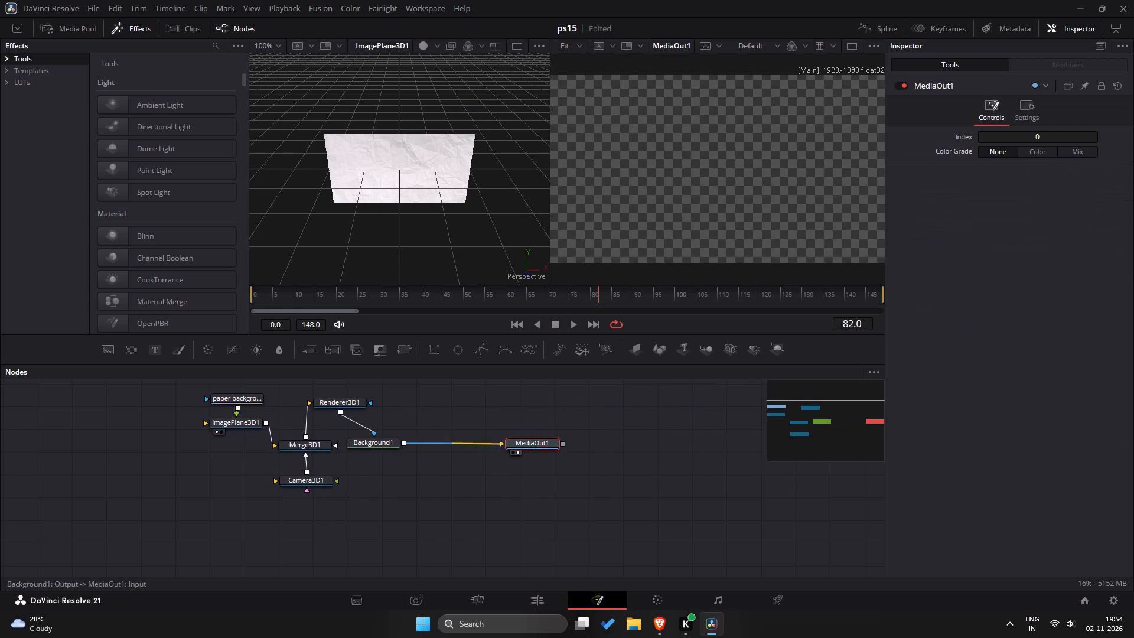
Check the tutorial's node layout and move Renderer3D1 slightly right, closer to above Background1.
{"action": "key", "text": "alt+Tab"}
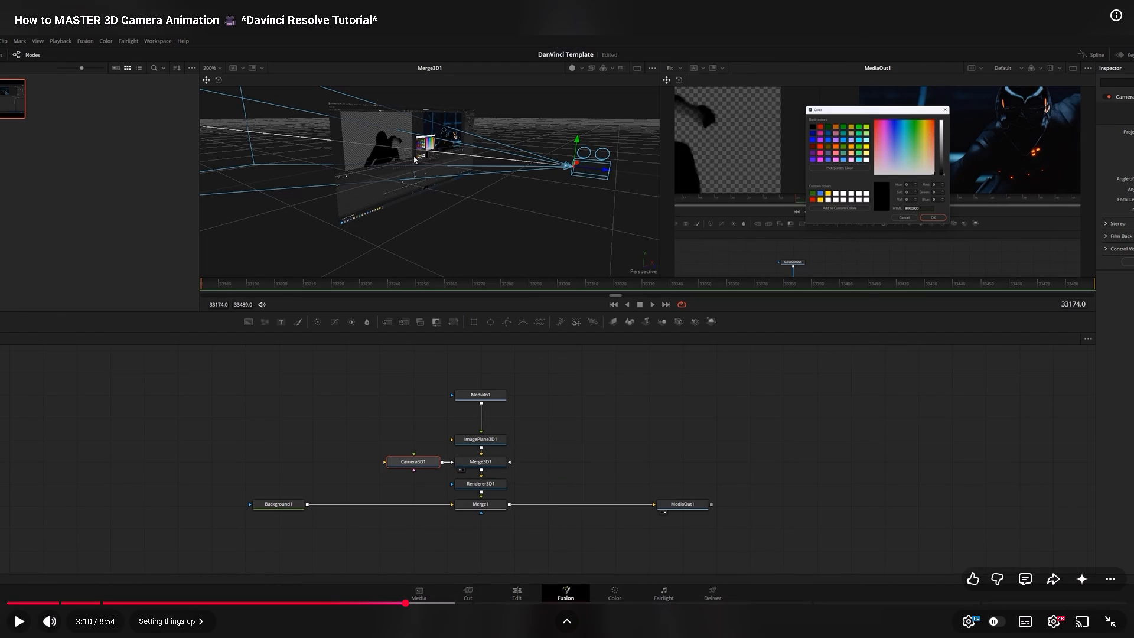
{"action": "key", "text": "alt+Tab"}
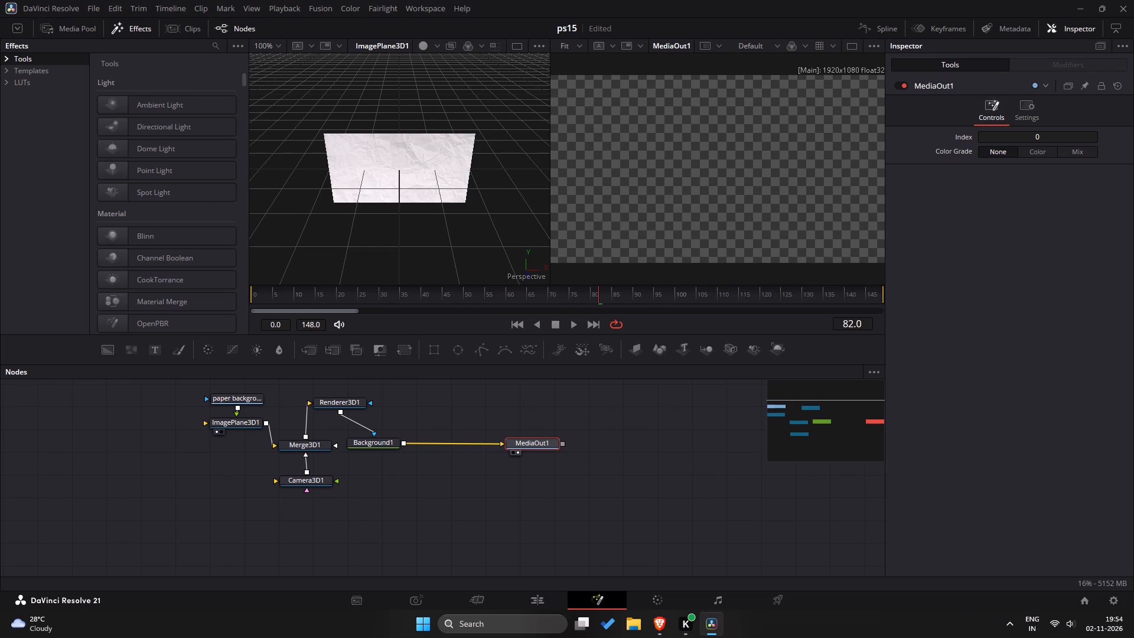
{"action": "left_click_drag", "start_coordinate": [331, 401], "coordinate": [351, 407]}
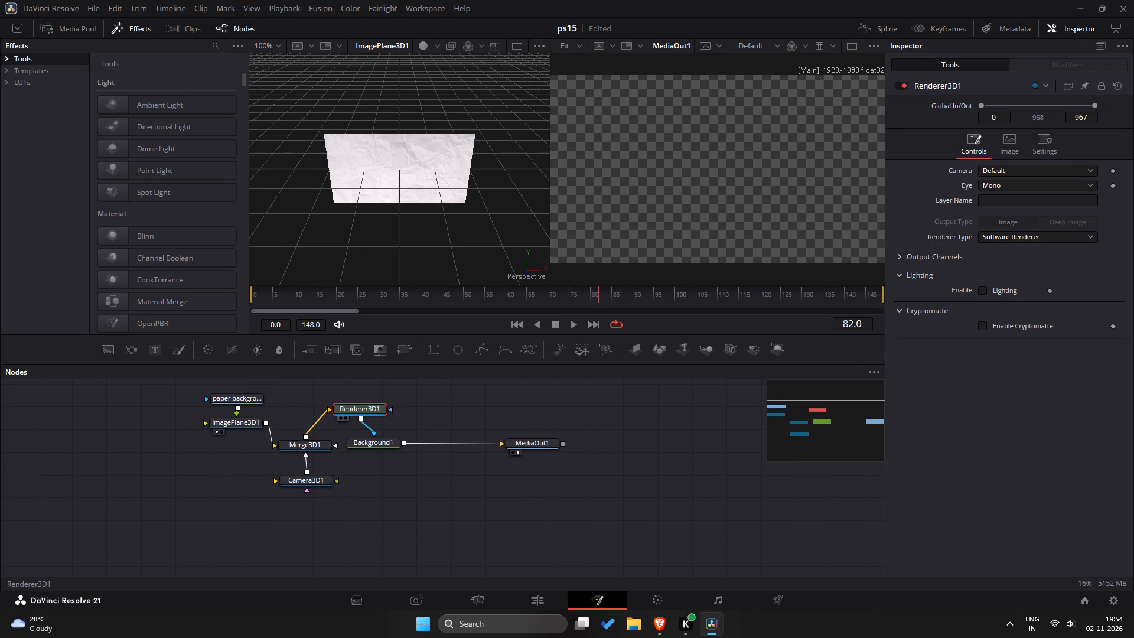
Undo the recent node and camera changes back to before Camera3D1 and Merge3D1 were added.
{"action": "key", "text": "ctrl+z"}
{"action": "key", "text": "ctrl+z"}
{"action": "key", "text": "ctrl+z"}
{"action": "key", "text": "ctrl+z"}
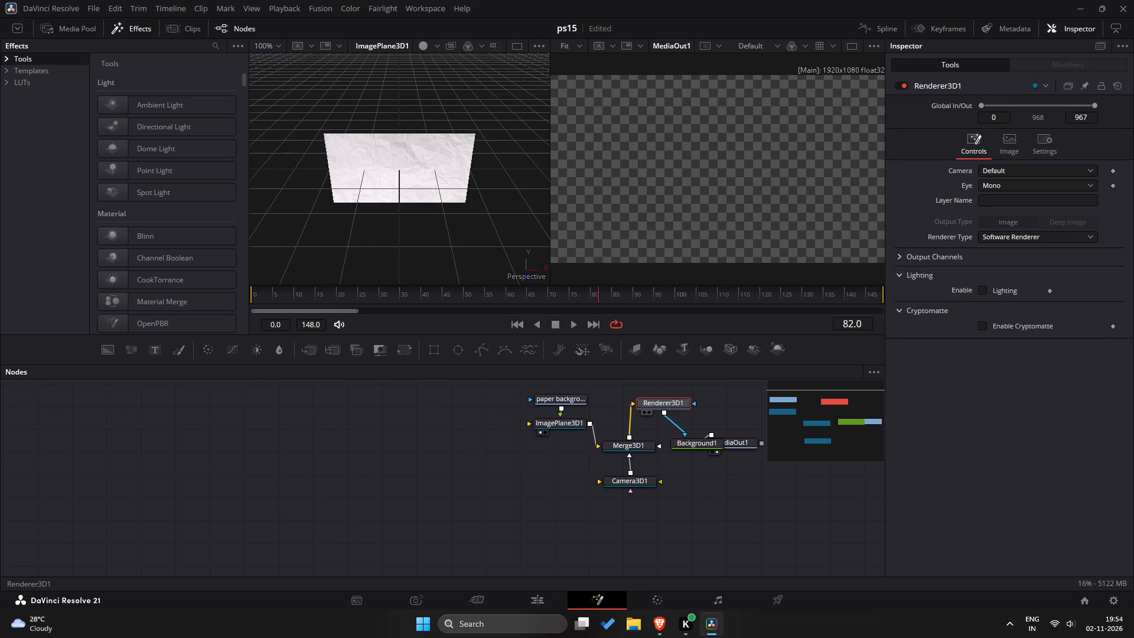
{"action": "key", "text": "ctrl+z"}
{"action": "key", "text": "ctrl+z"}
{"action": "key", "text": "ctrl+z"}
{"action": "key", "text": "ctrl+z"}
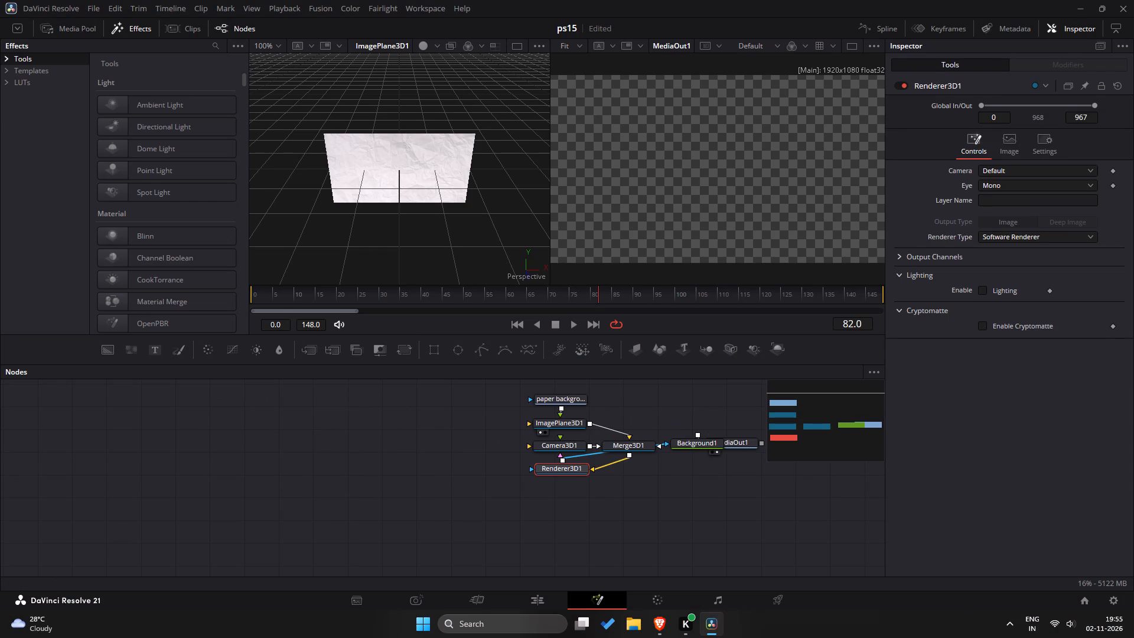
{"action": "key", "text": "ctrl+z"}
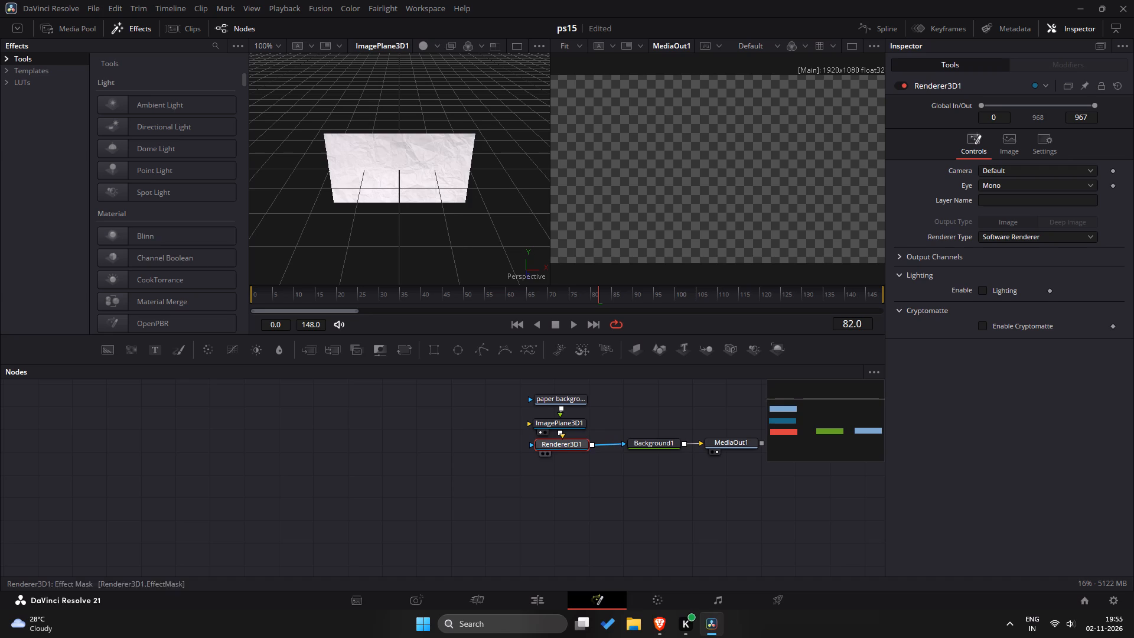
Move Renderer3D1, Background1 and MediaOut1 lower in the node graph, spacing them apart in a row below ImagePlane3D1.
{"action": "left_click_drag", "start_coordinate": [561, 447], "coordinate": [562, 508]}
{"action": "left_click_drag", "start_coordinate": [659, 447], "coordinate": [656, 505]}
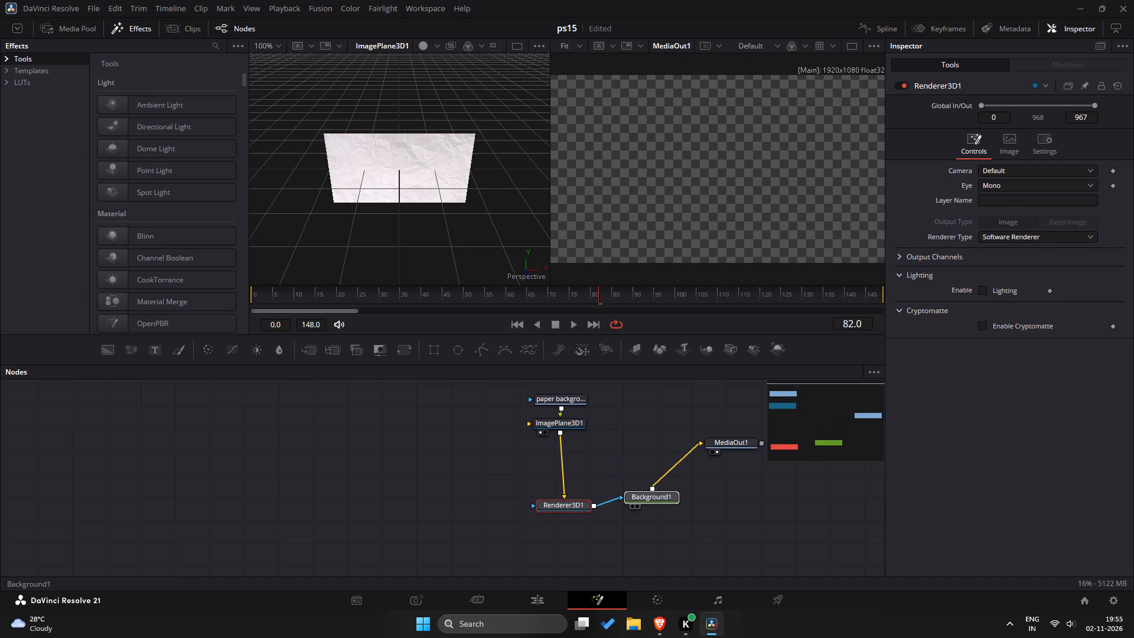
{"action": "left_click_drag", "start_coordinate": [656, 505], "coordinate": [672, 498]}
{"action": "left_click_drag", "start_coordinate": [728, 447], "coordinate": [792, 503]}
Rewind the tutorial in the browser to the part about adding the Camera 3D tool and review it.
{"action": "key", "text": "alt+Tab"}
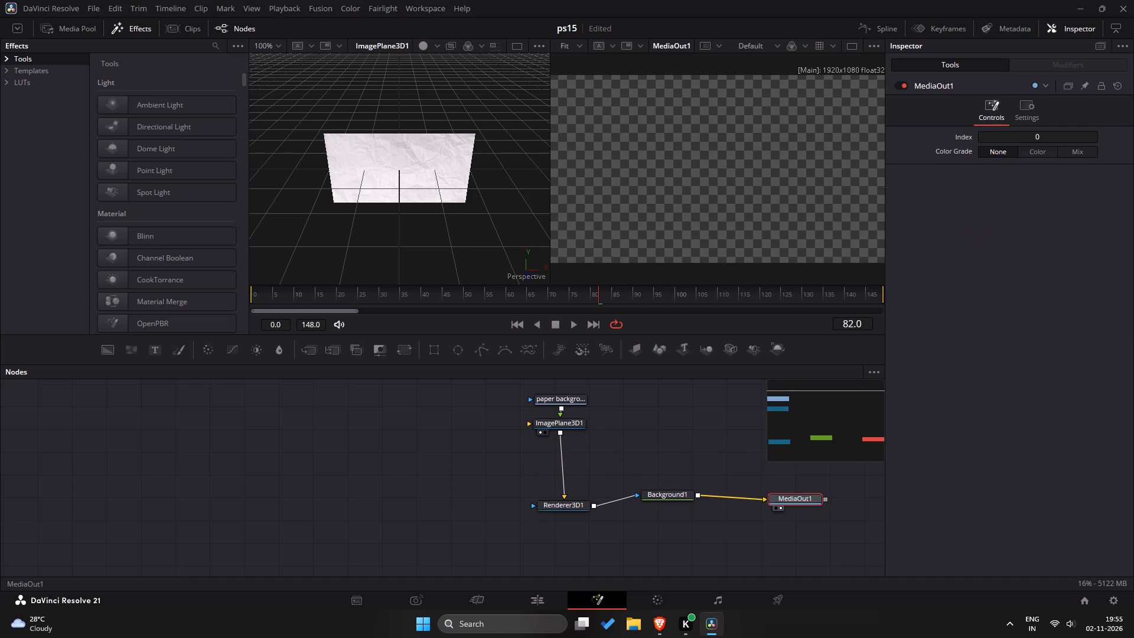
{"action": "left_click", "coordinate": [542, 439]}
{"action": "key", "text": "Left"}
{"action": "key", "text": "Left"}
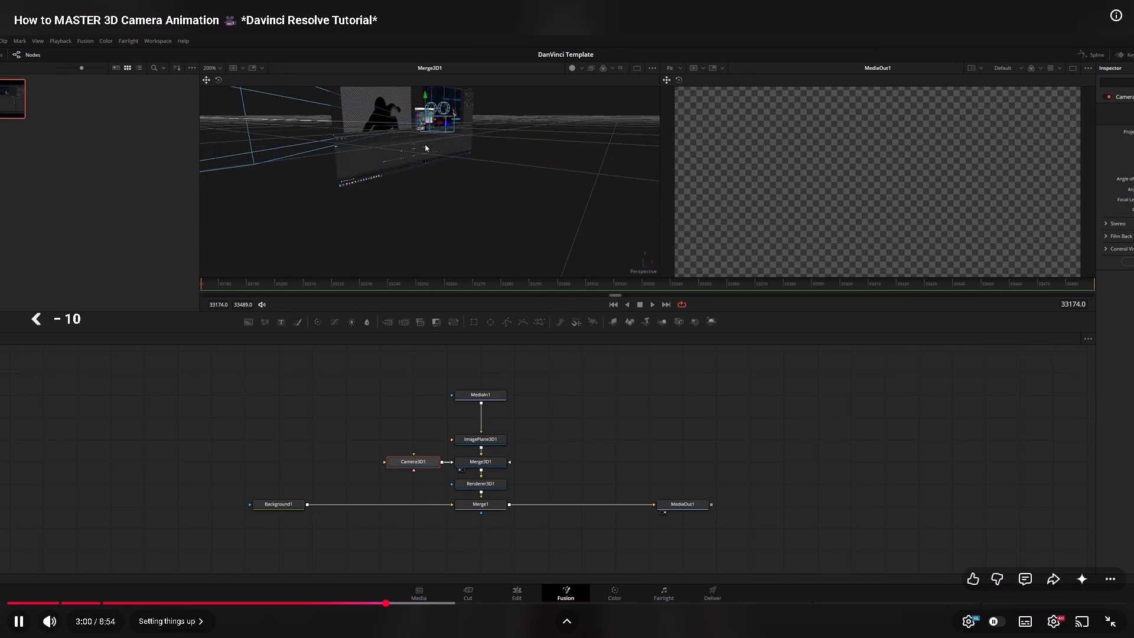
{"action": "key", "text": "Left"}
{"action": "key", "text": "Left"}
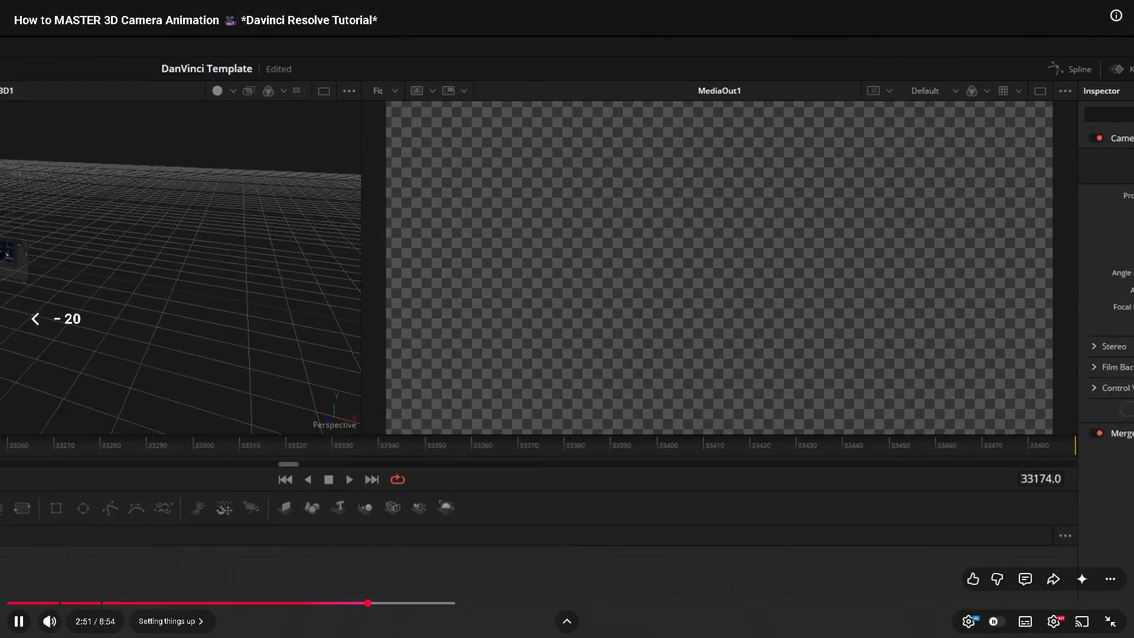
{"action": "key", "text": "Left"}
{"action": "key", "text": "Left"}
{"action": "key", "text": "Left"}
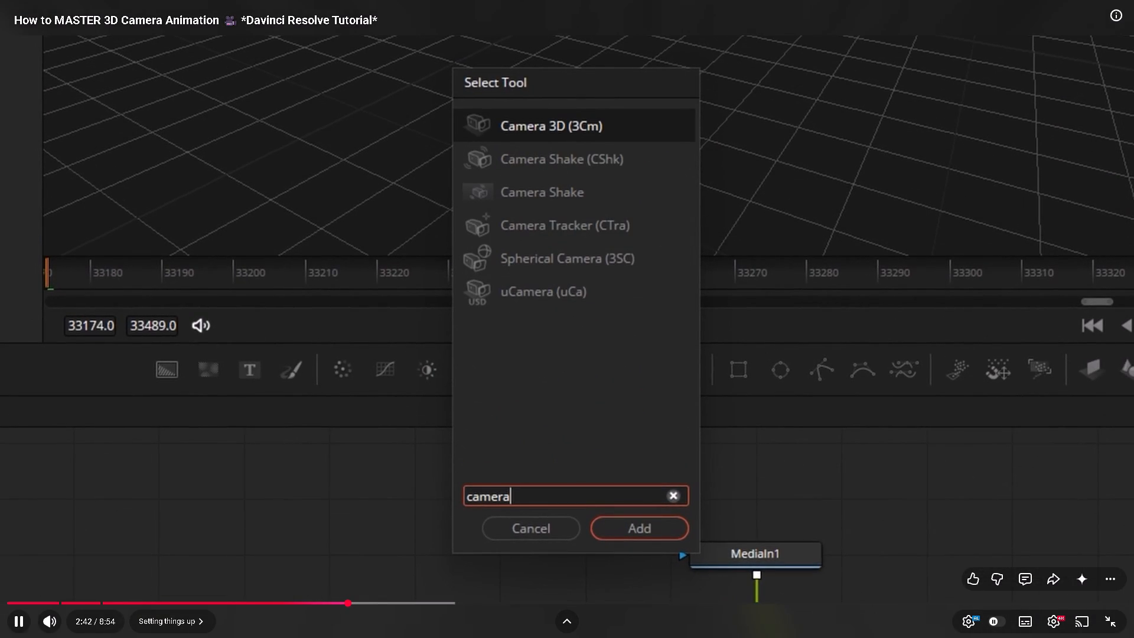
{"action": "left_click", "coordinate": [543, 403]}
Add a Camera 3D node after ImagePlane3D1 in DaVinci Resolve and shift it slightly in the node graph.
{"action": "key", "text": "alt+Tab"}
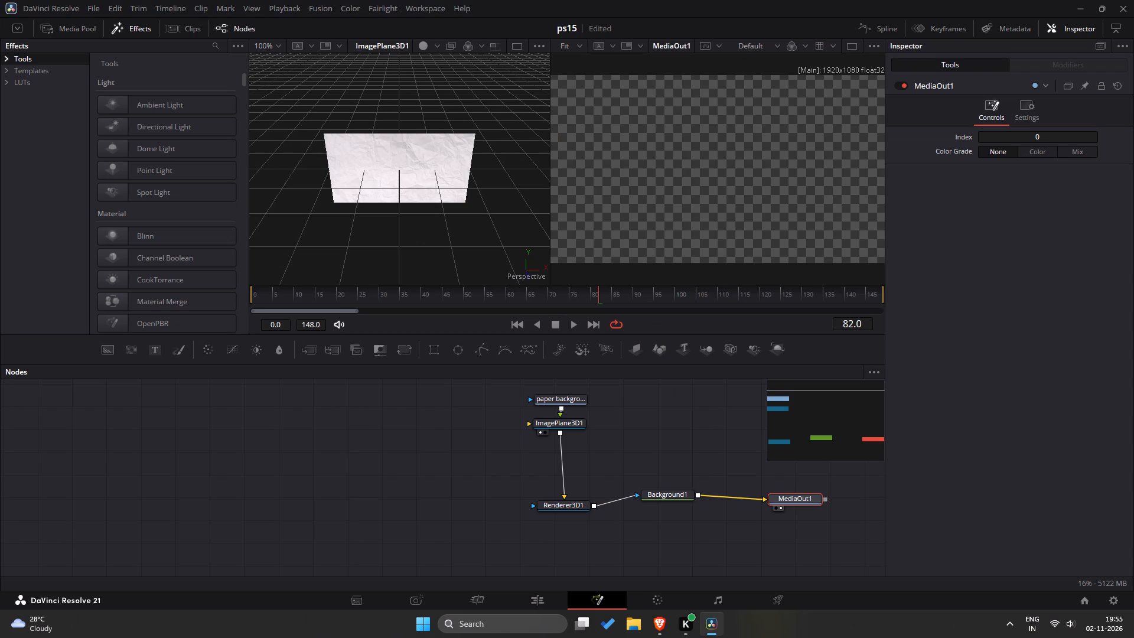
{"action": "left_click", "coordinate": [566, 426]}
{"action": "key", "text": "ctrl+space"}
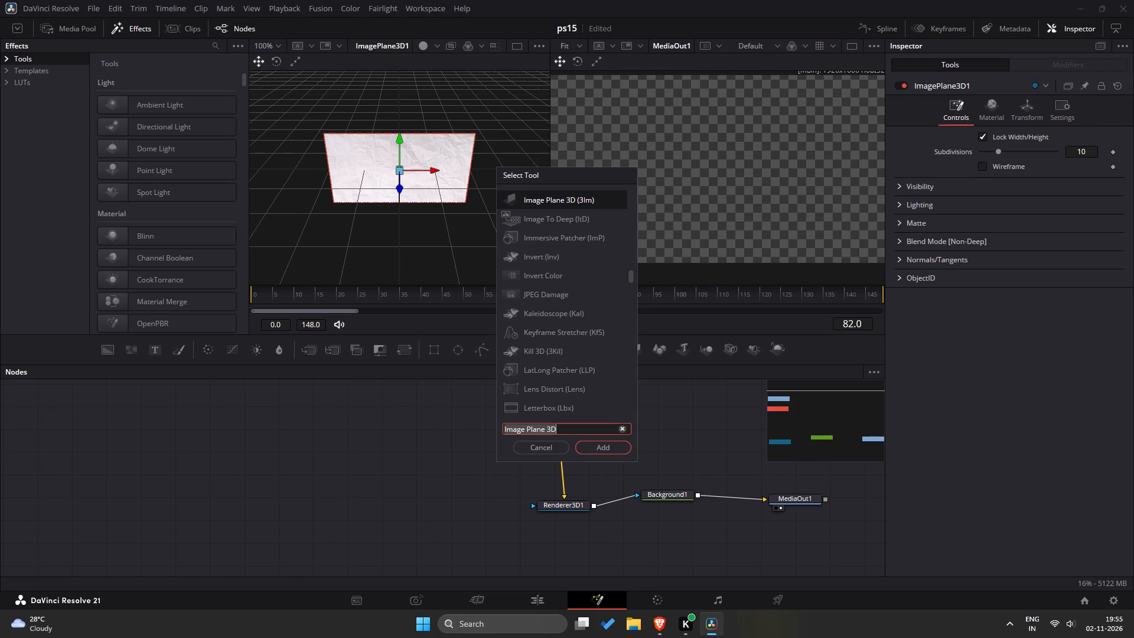
{"action": "type", "text": "ca"}
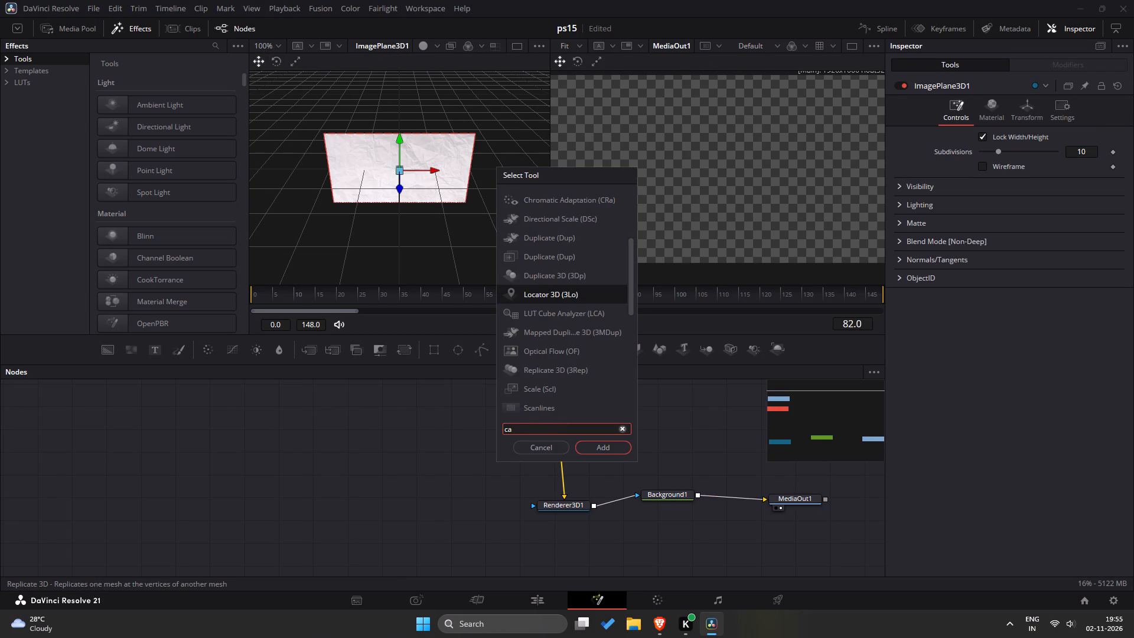
{"action": "type", "text": "ma"}
{"action": "key", "text": "BackSpace"}
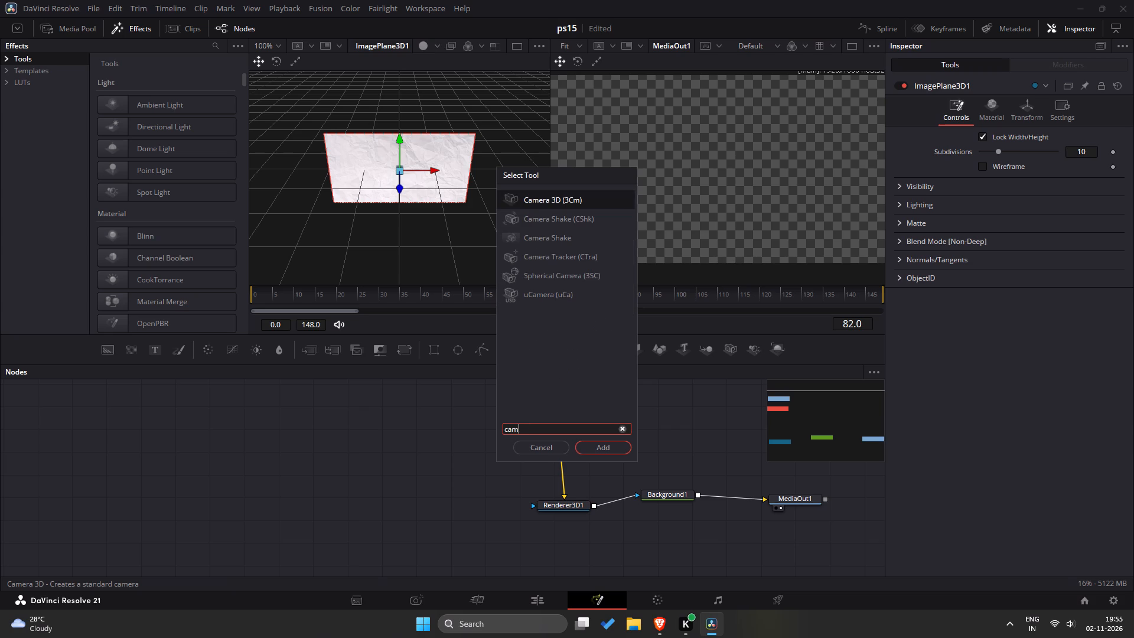
{"action": "double_click", "coordinate": [554, 206]}
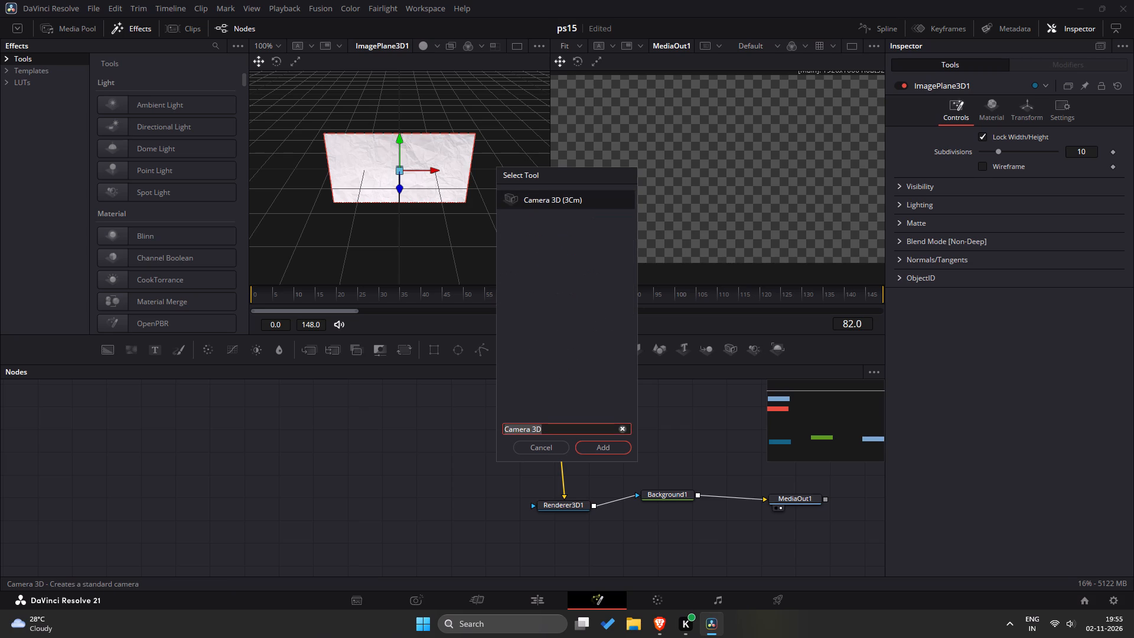
{"action": "left_click", "coordinate": [608, 448]}
{"action": "left_click_drag", "start_coordinate": [556, 448], "coordinate": [542, 456]}
Following the tutorial's layout, place Merge3D1 between ImagePlane3D1 and Renderer3D1, with Camera3D1 to the left of Merge3D1.
{"action": "key", "text": "alt+Tab"}
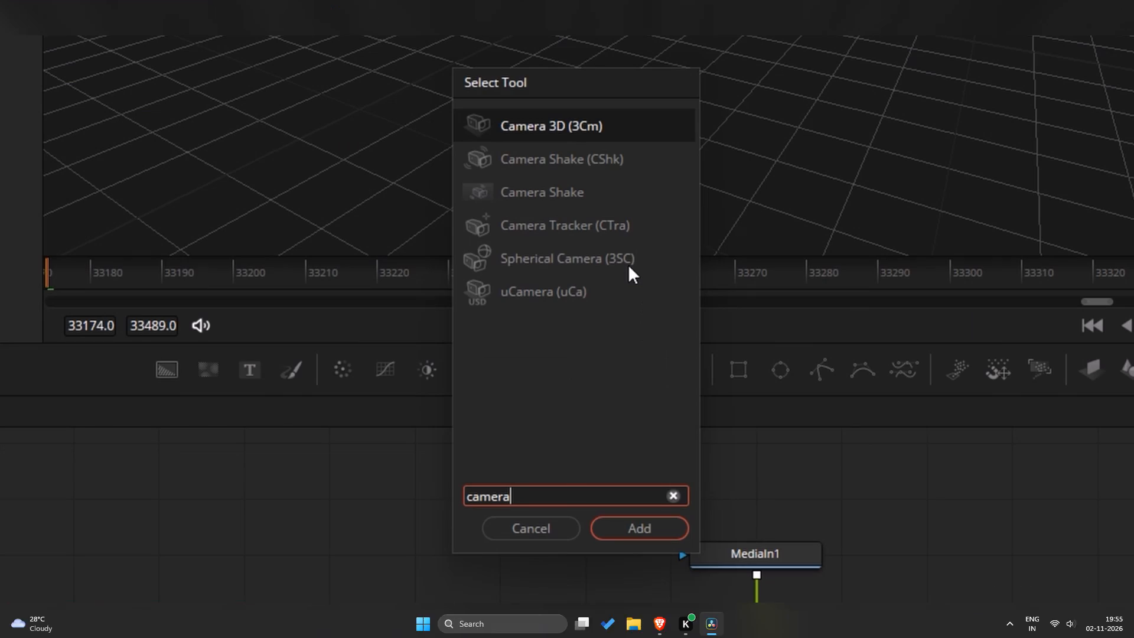
{"action": "left_click", "coordinate": [555, 436]}
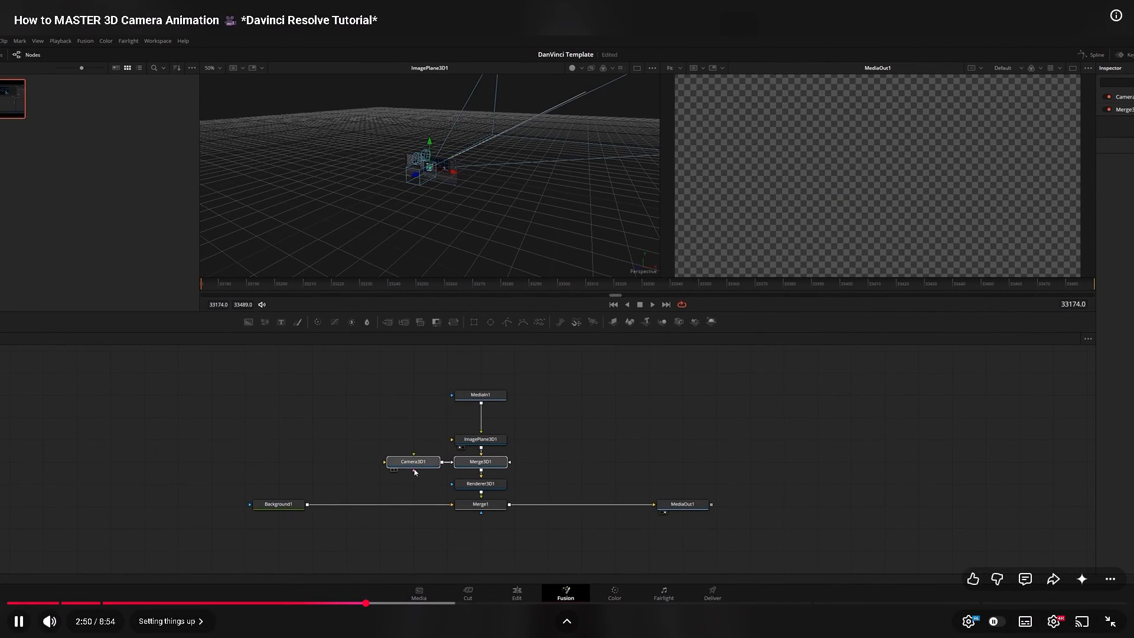
{"action": "left_click", "coordinate": [549, 427]}
{"action": "key", "text": "alt+Tab"}
{"action": "left_click_drag", "start_coordinate": [550, 458], "coordinate": [519, 458]}
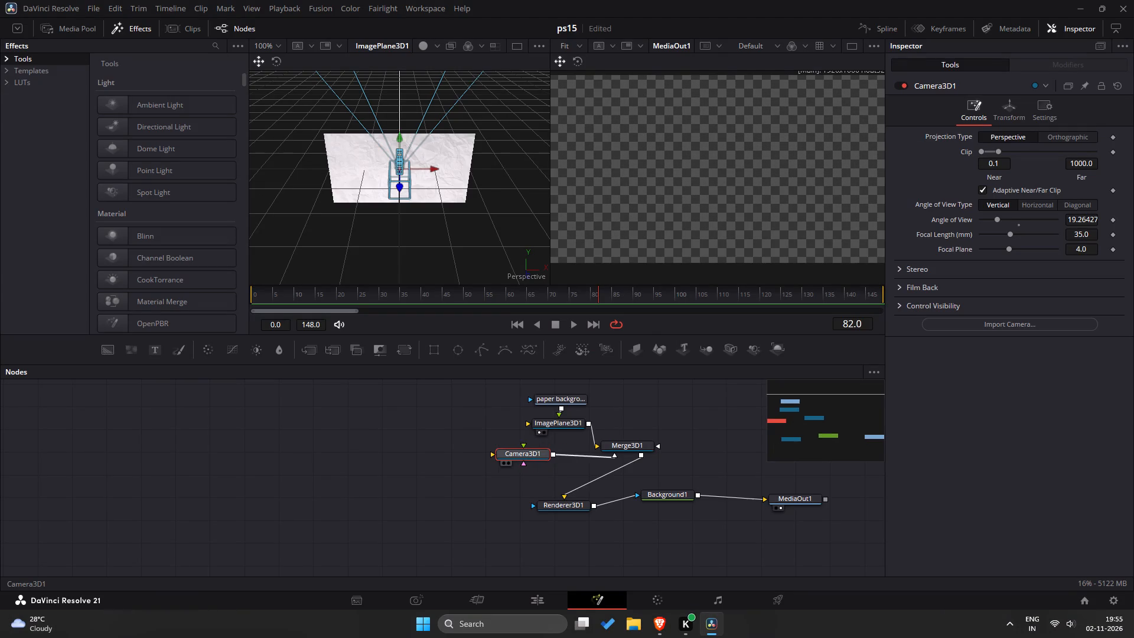
{"action": "left_click_drag", "start_coordinate": [519, 458], "coordinate": [529, 459]}
{"action": "left_click_drag", "start_coordinate": [709, 438], "coordinate": [526, 460]}
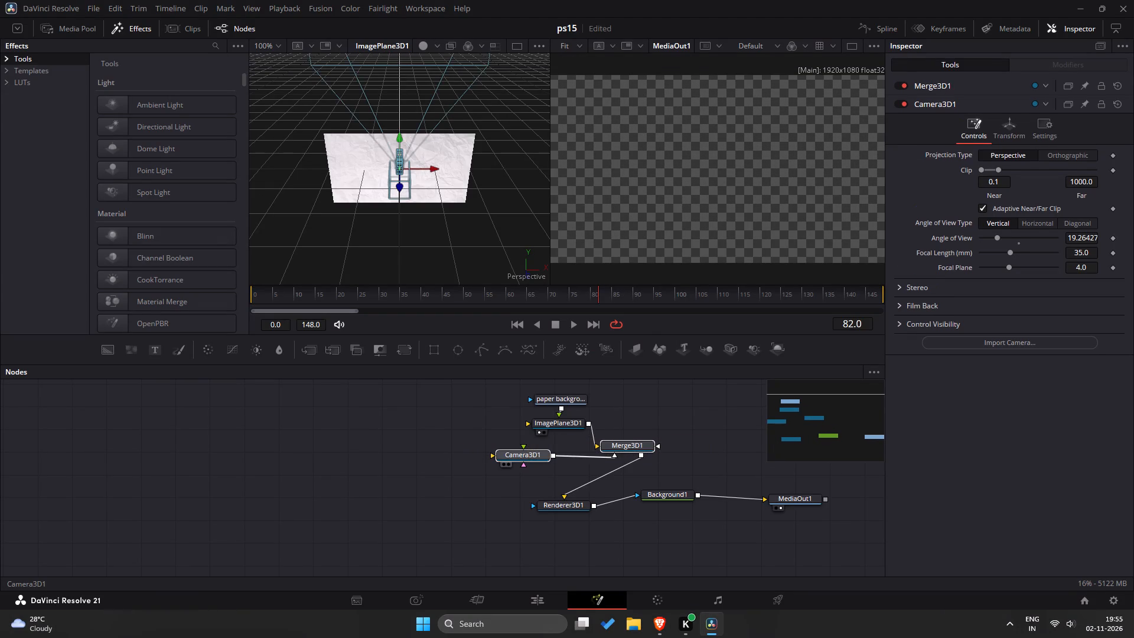
{"action": "left_click_drag", "start_coordinate": [534, 460], "coordinate": [462, 476]}
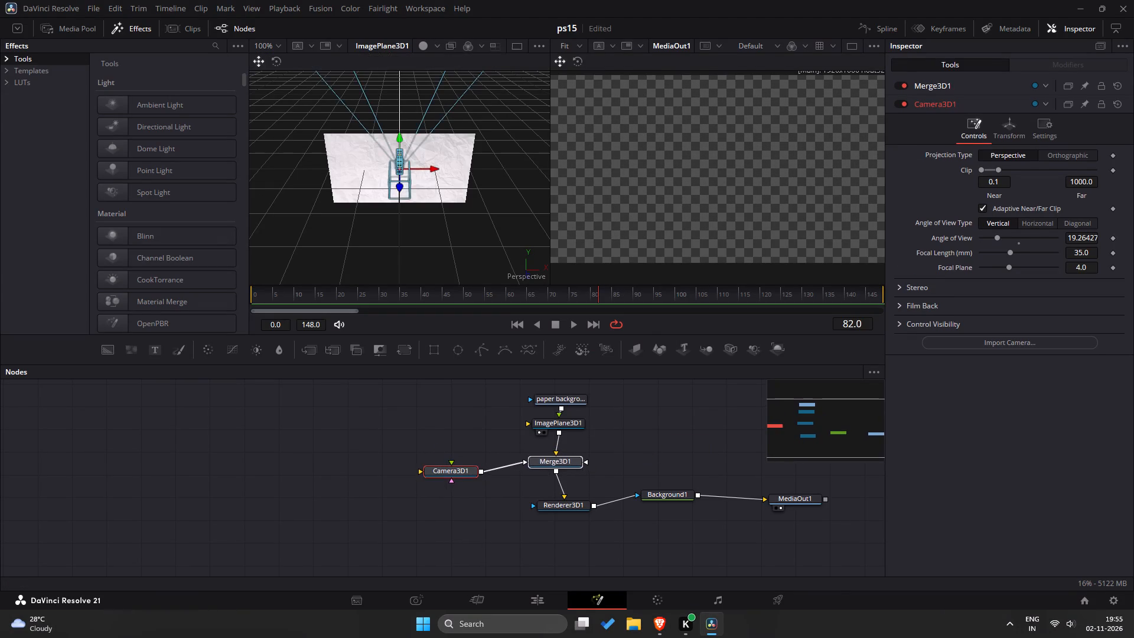
{"action": "left_click", "coordinate": [448, 433]}
{"action": "left_click", "coordinate": [458, 476]}
Watch the tutorial's part after the camera is placed and compare its node connections with the current graph.
{"action": "key", "text": "alt+Tab"}
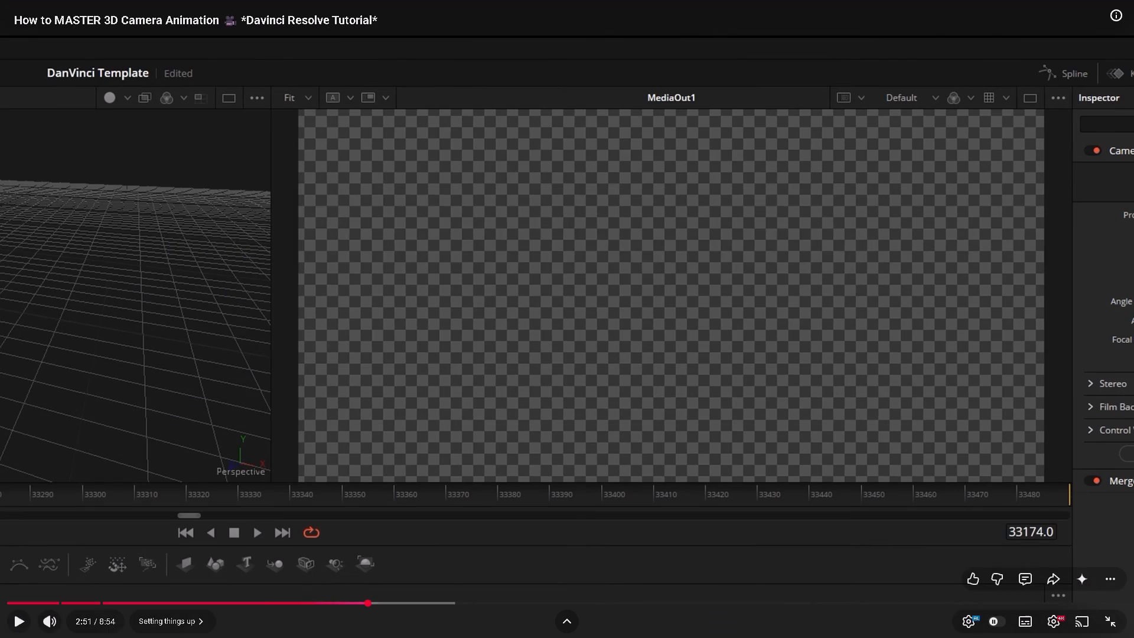
{"action": "left_click", "coordinate": [504, 377]}
{"action": "key", "text": "alt+Tab"}
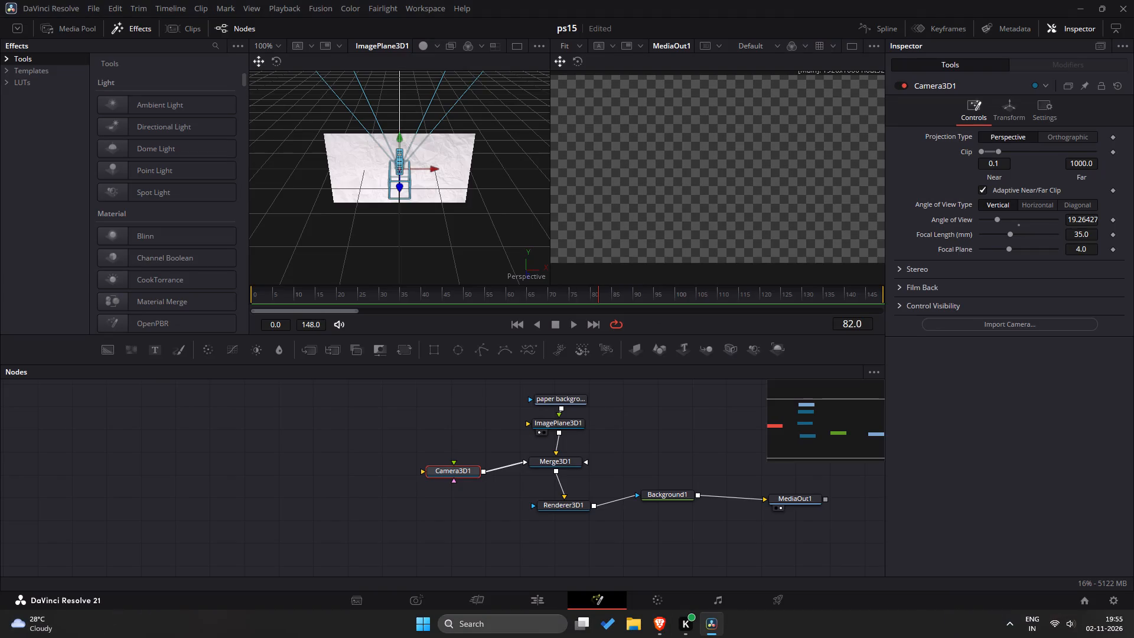
{"action": "key", "text": "alt+Tab"}
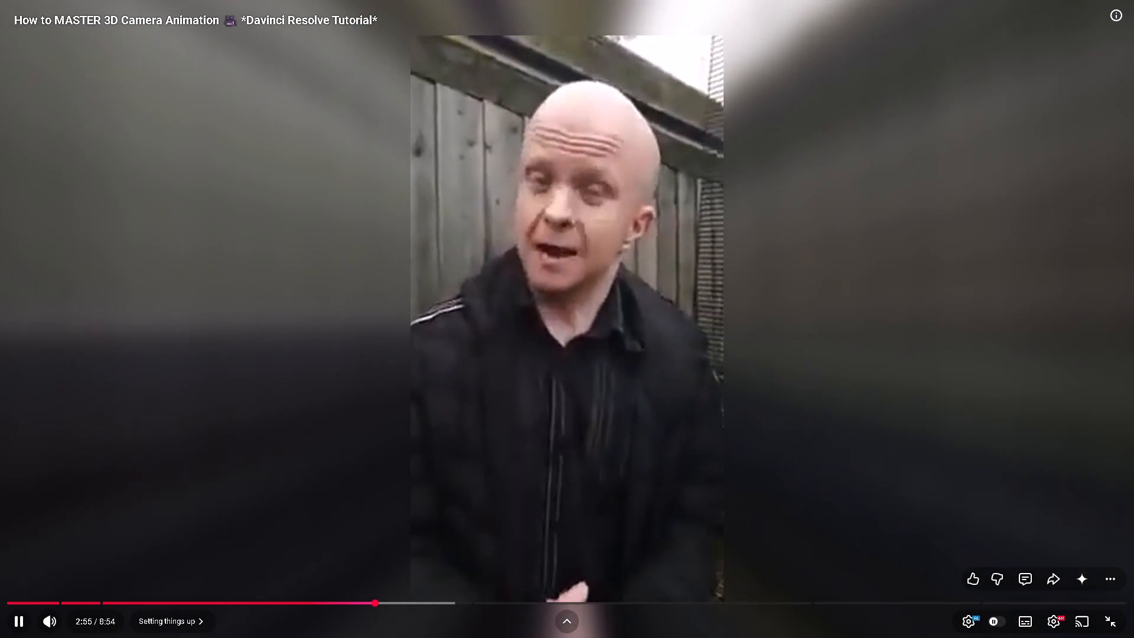
{"action": "left_click", "coordinate": [553, 427]}
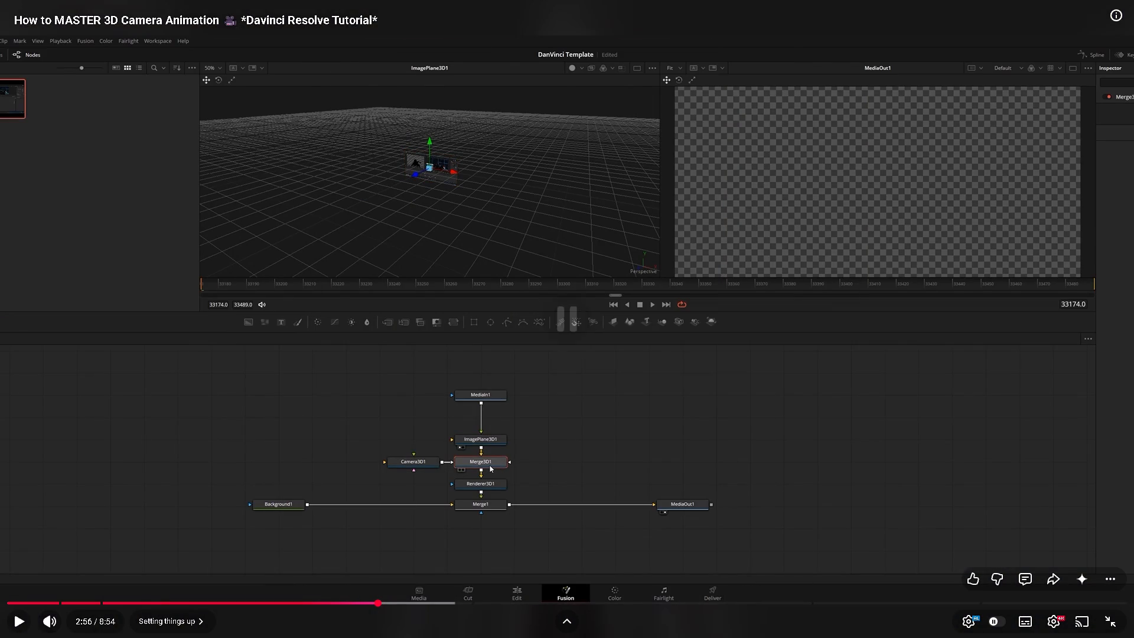
{"action": "key", "text": "alt+Tab"}
{"action": "key", "text": "alt+Tab"}
{"action": "key", "text": "alt+Tab"}
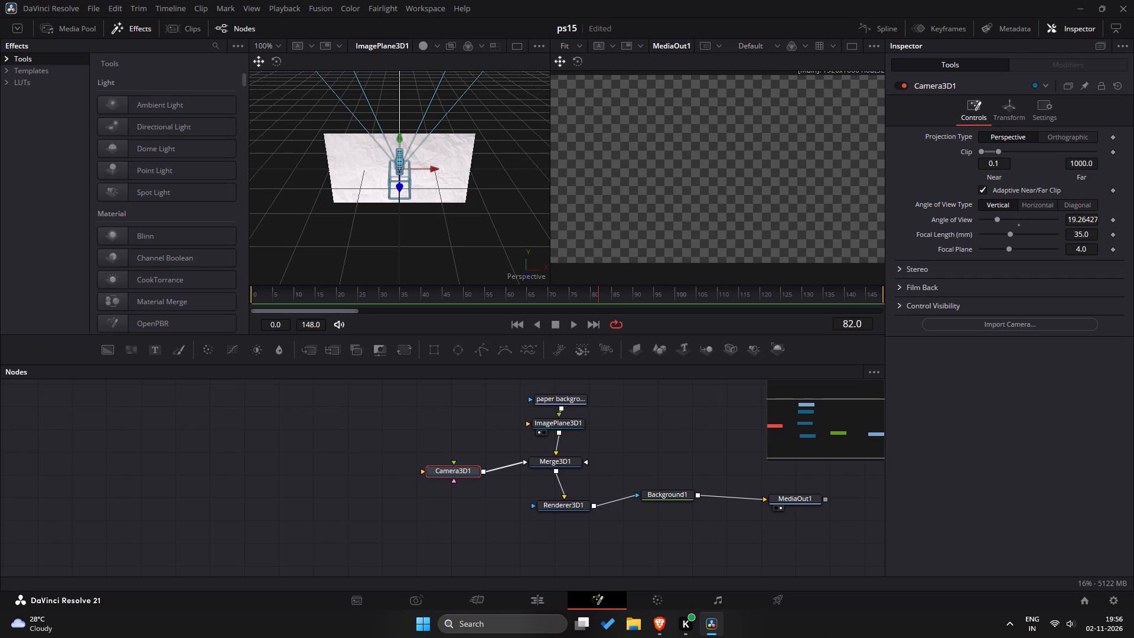
Move Background1 down level with Renderer3D1 in the node graph and recheck the layout against the tutorial.
{"action": "left_click_drag", "start_coordinate": [654, 494], "coordinate": [656, 505]}
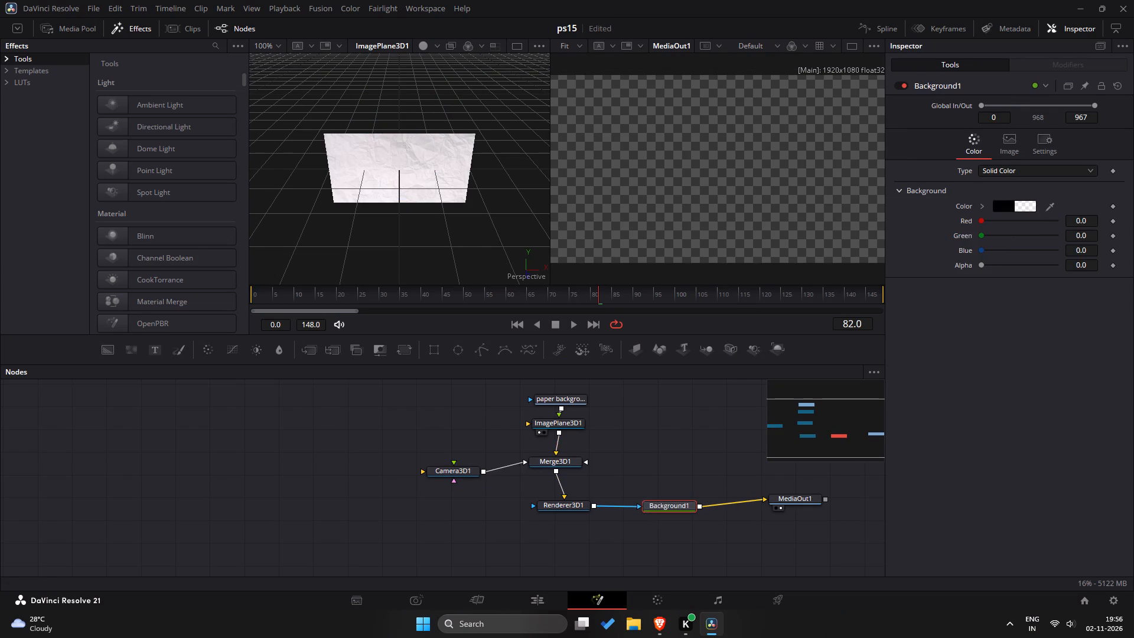
{"action": "key", "text": "alt+Tab"}
{"action": "key", "text": "alt+Tab"}
Undo the recent node graph changes until Camera3D1 and Merge3D1 are gone and Renderer3D1 is disconnected from Background1.
{"action": "left_click", "coordinate": [554, 462]}
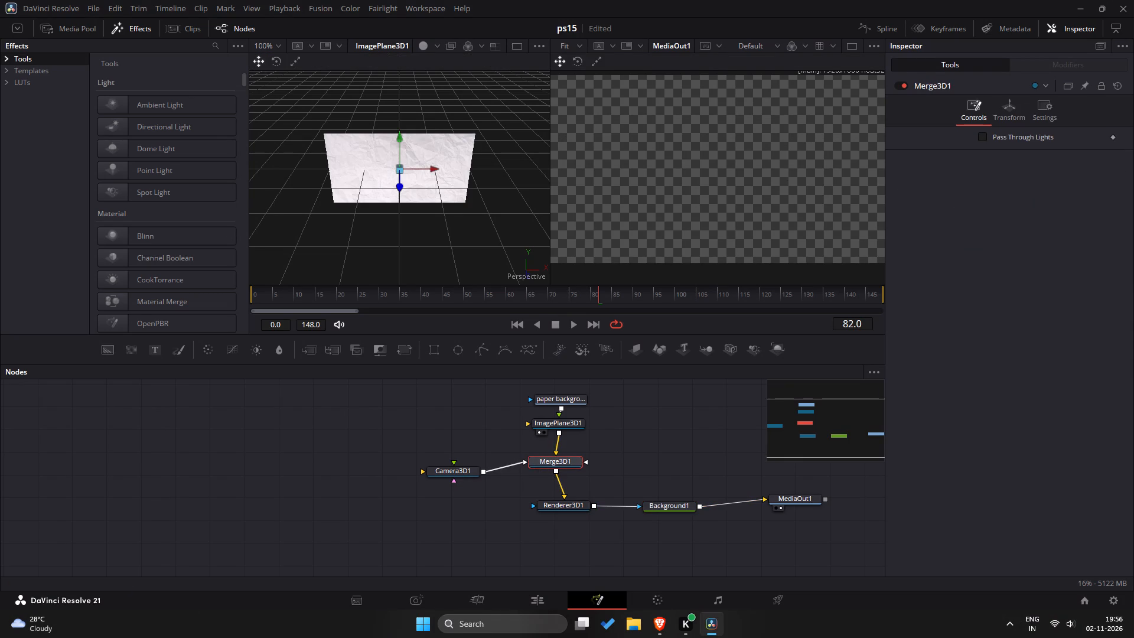
{"action": "left_click", "coordinate": [399, 185]}
{"action": "key", "text": "alt+Tab"}
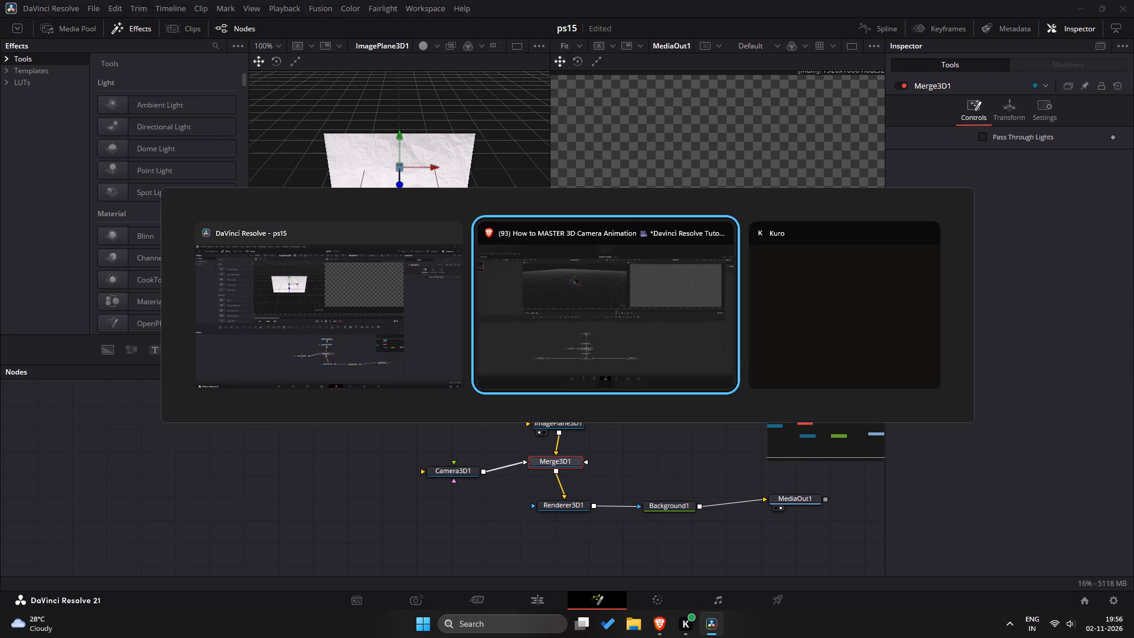
{"action": "key", "text": "alt+Tab"}
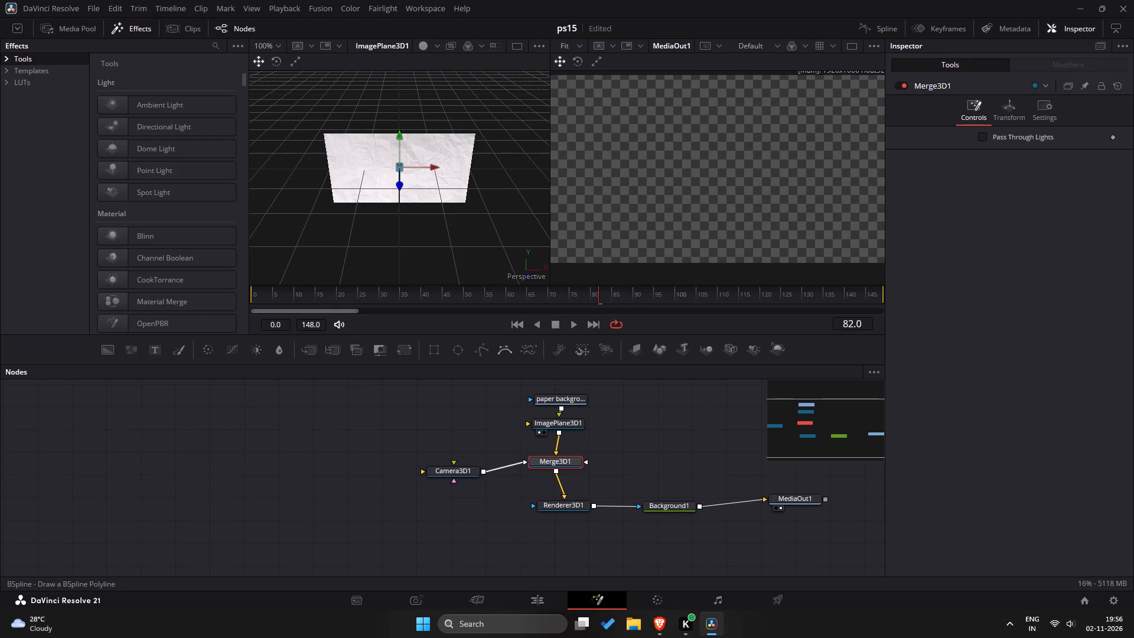
{"action": "key", "text": "ctrl+z"}
{"action": "key", "text": "ctrl+z"}
{"action": "key", "text": "ctrl+z"}
{"action": "key", "text": "ctrl+z"}
{"action": "key", "text": "ctrl+z"}
{"action": "key", "text": "ctrl+z"}
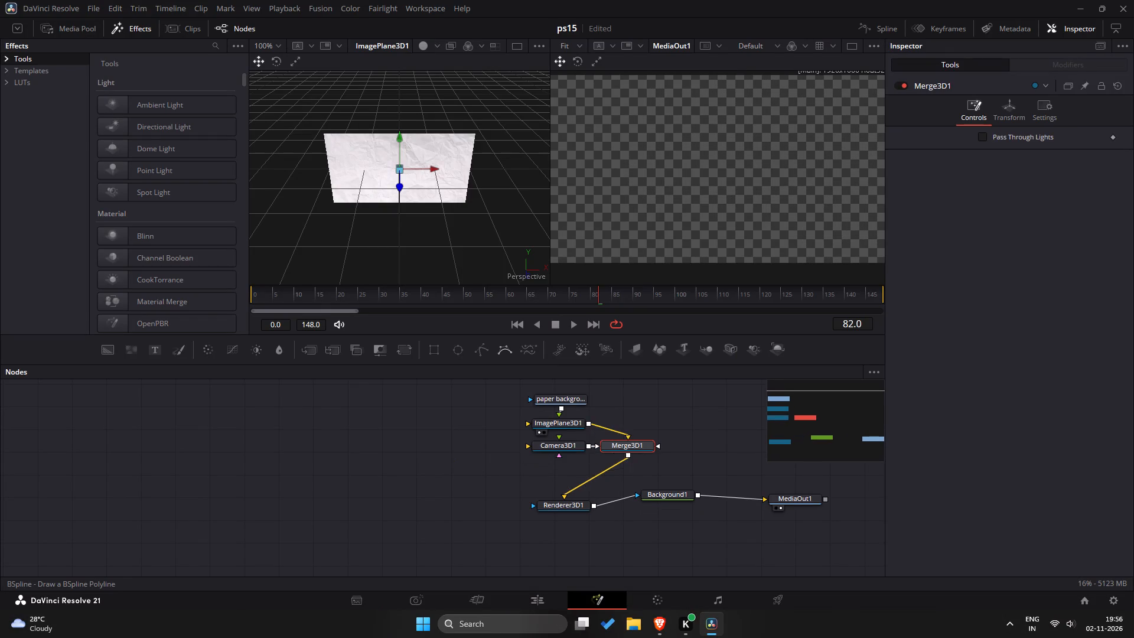
{"action": "key", "text": "ctrl+z"}
{"action": "key", "text": "ctrl+z"}
{"action": "key", "text": "ctrl+z"}
{"action": "key", "text": "ctrl+z"}
{"action": "key", "text": "ctrl+z"}
{"action": "key", "text": "ctrl+z"}
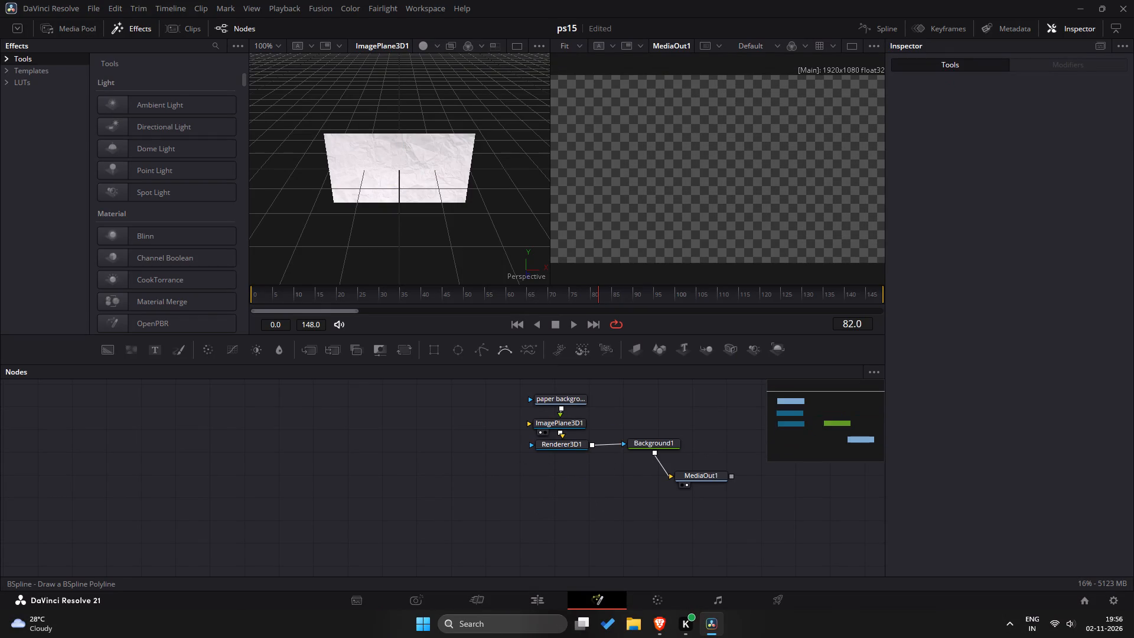
{"action": "key", "text": "ctrl+z"}
{"action": "key", "text": "ctrl+z"}
{"action": "key", "text": "ctrl+z"}
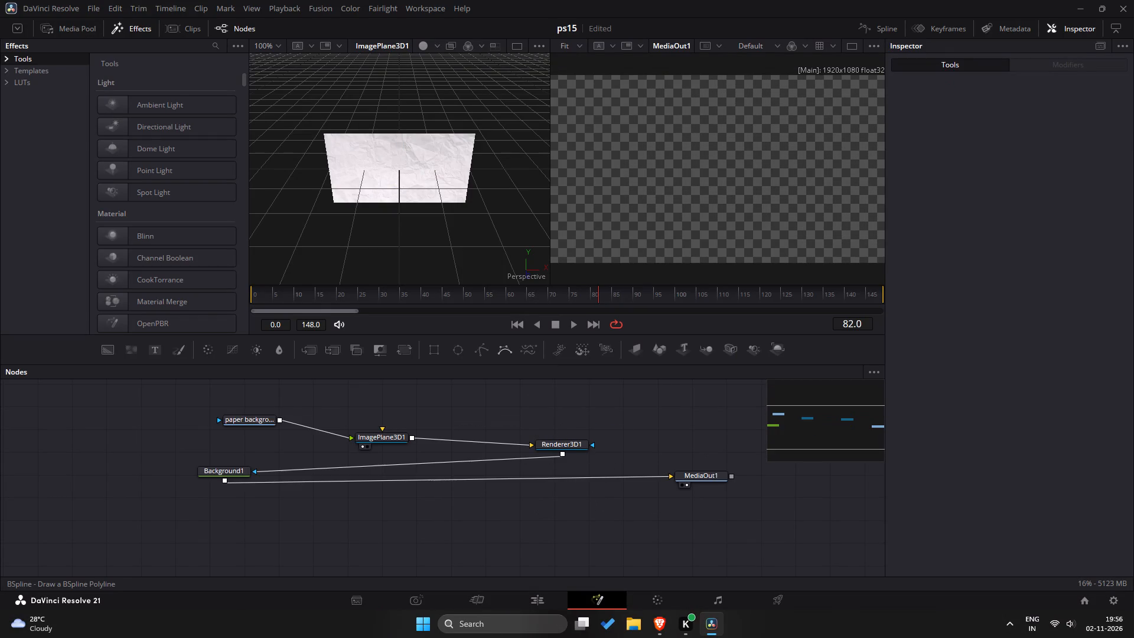
{"action": "key", "text": "ctrl+z"}
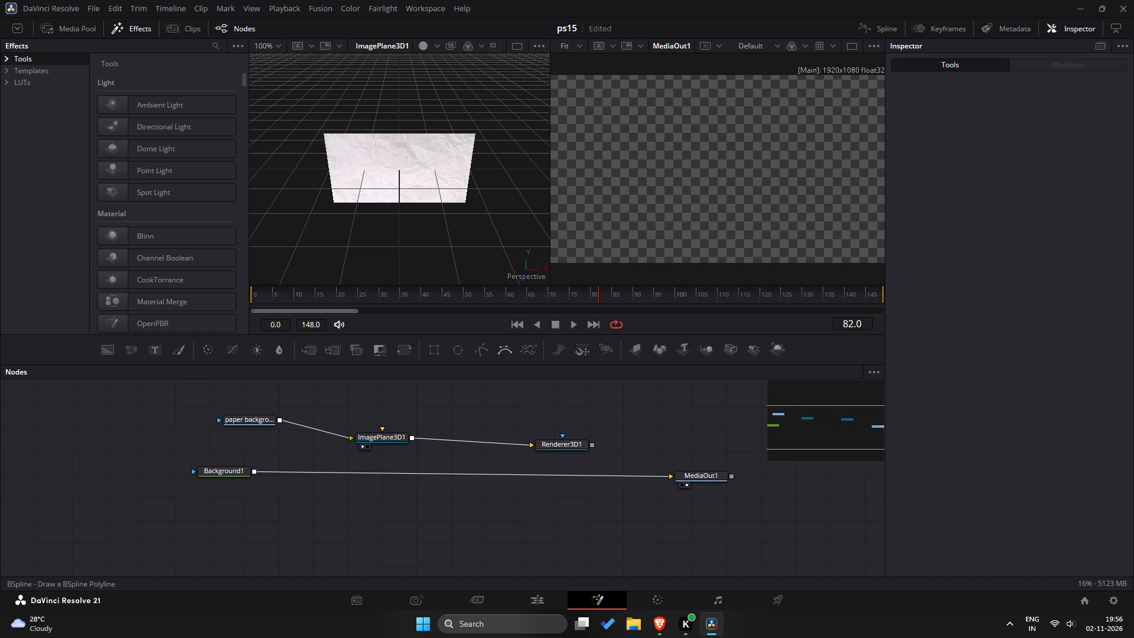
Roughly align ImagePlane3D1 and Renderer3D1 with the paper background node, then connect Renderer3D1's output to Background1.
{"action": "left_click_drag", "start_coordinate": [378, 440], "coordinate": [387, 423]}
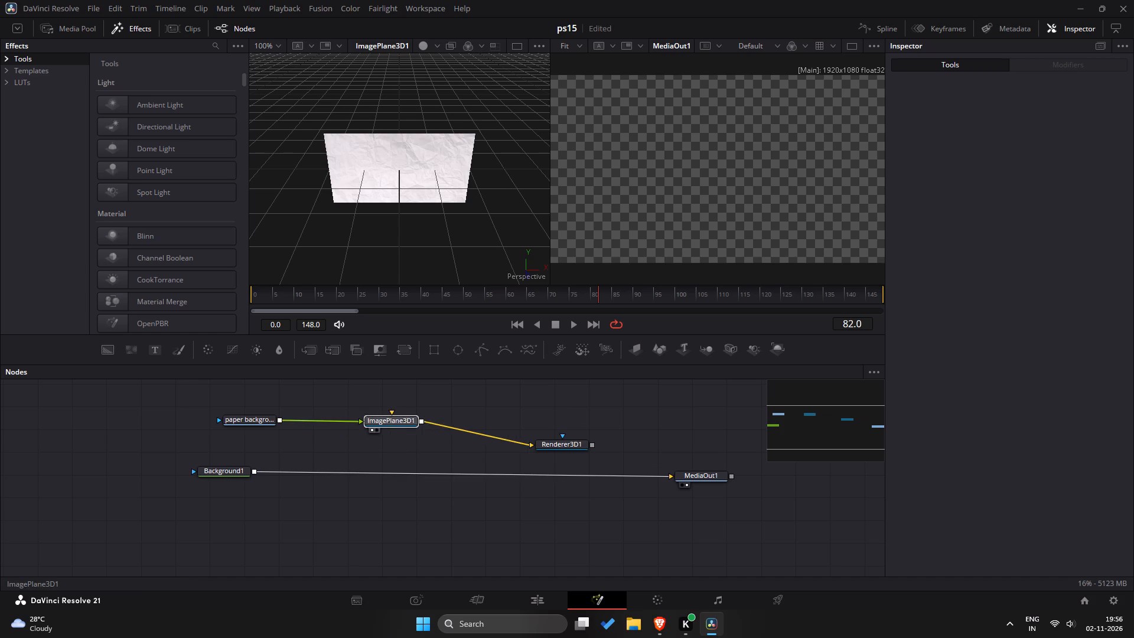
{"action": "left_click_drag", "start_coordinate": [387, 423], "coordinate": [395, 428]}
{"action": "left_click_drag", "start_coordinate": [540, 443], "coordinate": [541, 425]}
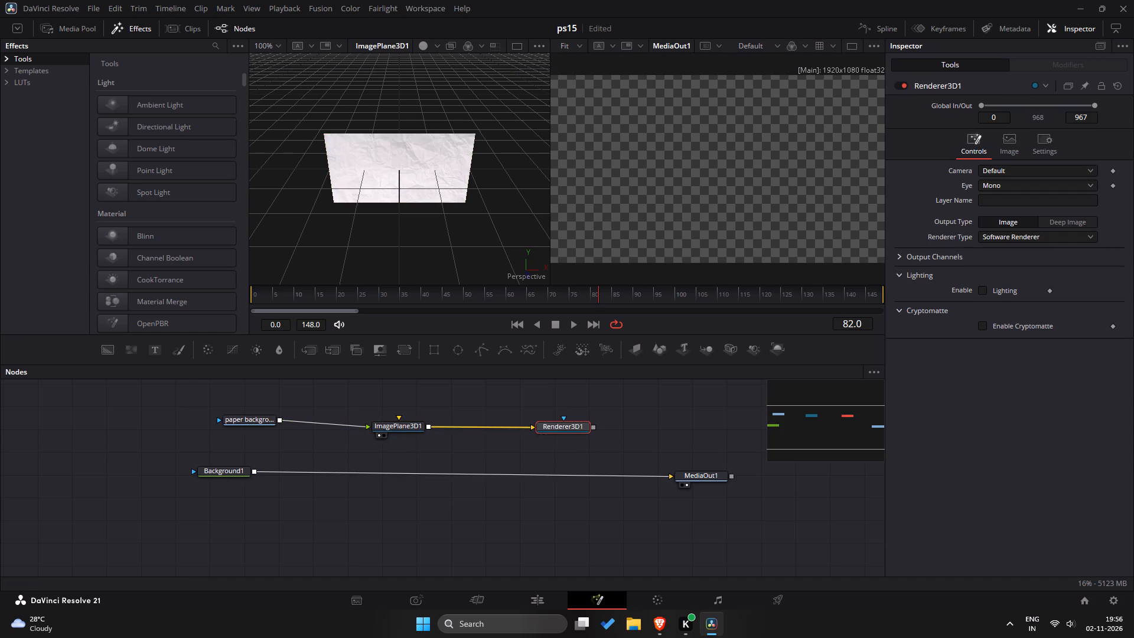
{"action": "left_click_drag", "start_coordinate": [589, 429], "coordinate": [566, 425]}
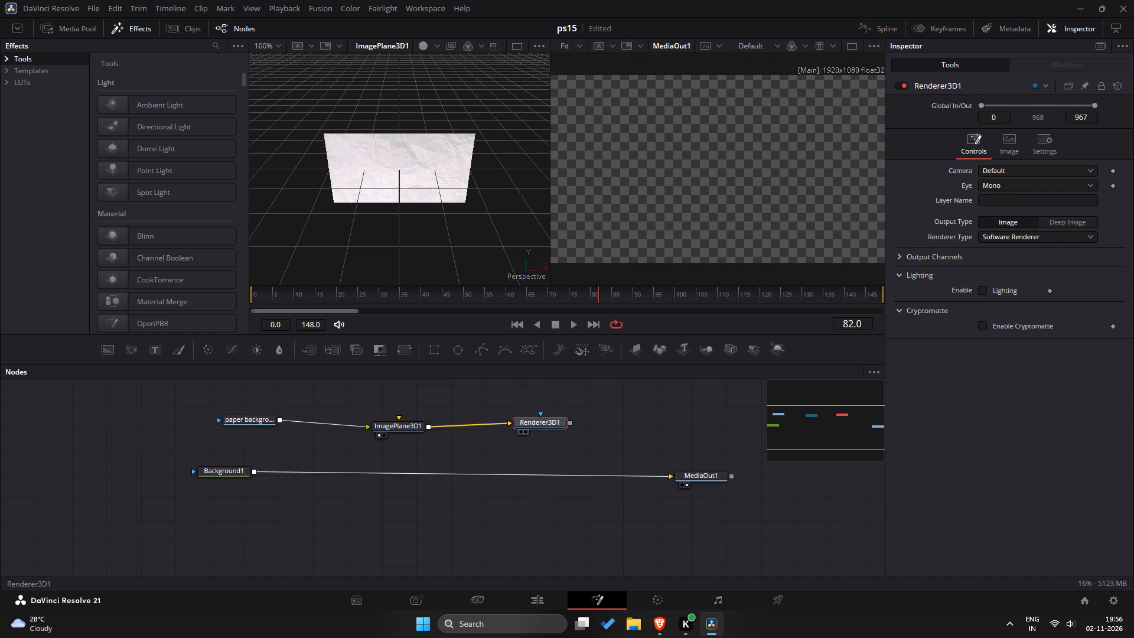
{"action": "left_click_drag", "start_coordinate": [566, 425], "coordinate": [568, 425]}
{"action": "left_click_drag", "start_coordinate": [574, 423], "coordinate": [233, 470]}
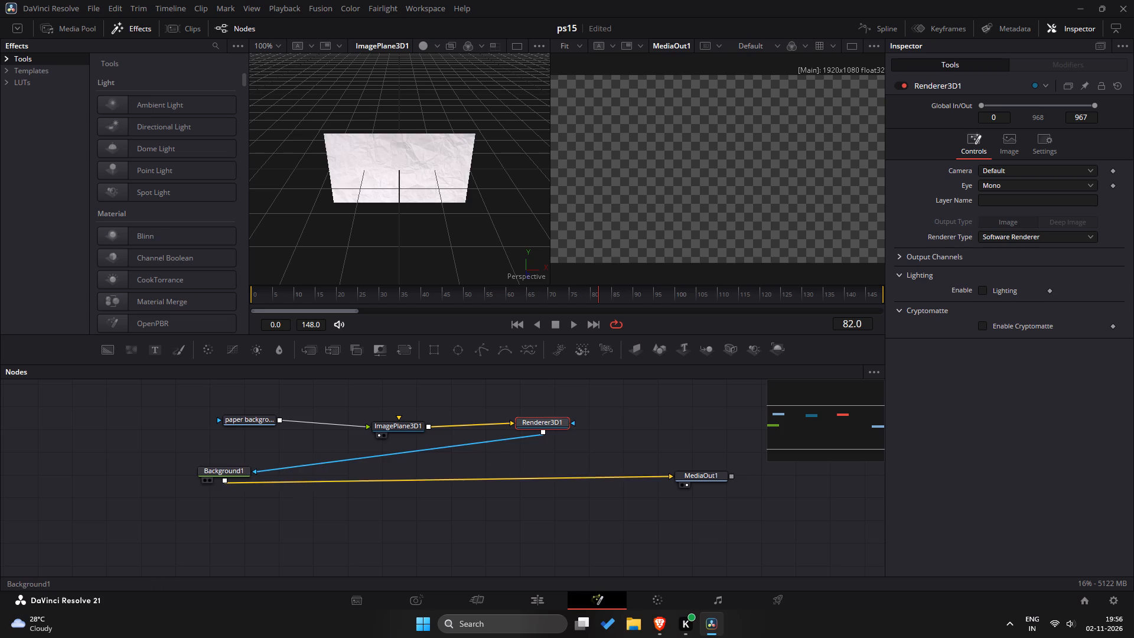
Switch to the tutorial in Brave and review the section on connecting Renderer3D1 to Background1 and MediaOut1.
{"action": "key", "text": "alt+Tab"}
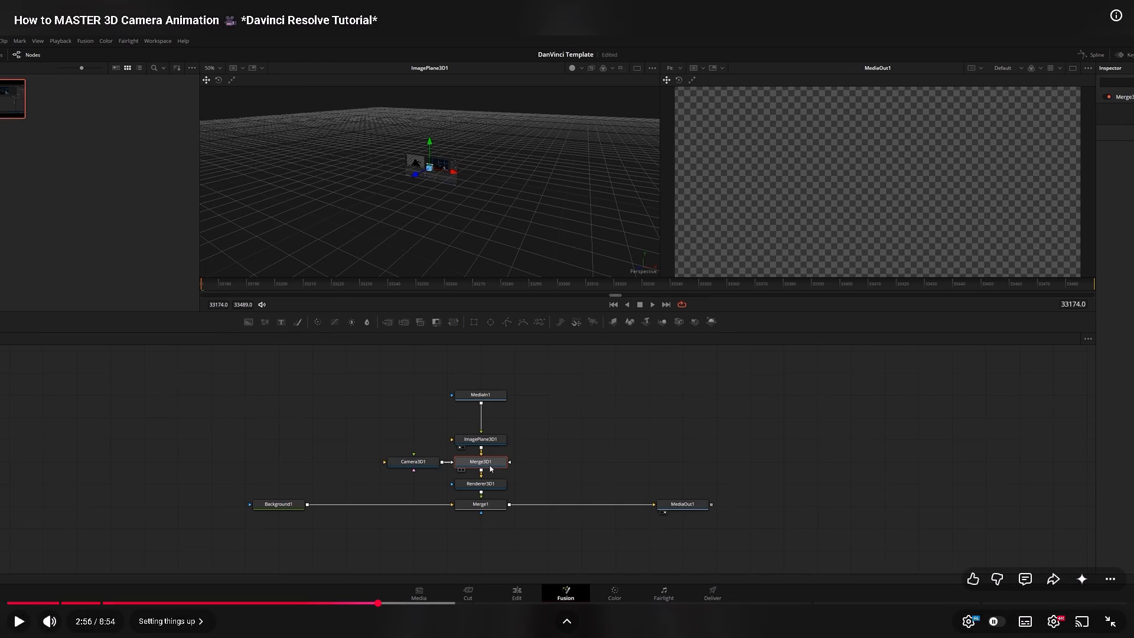
{"action": "key", "text": "Left"}
{"action": "key", "text": "Left"}
{"action": "key", "text": "Left"}
{"action": "key", "text": "Left"}
{"action": "key", "text": "Left"}
{"action": "key", "text": "Left"}
{"action": "key", "text": "Left"}
{"action": "key", "text": "Left"}
{"action": "key", "text": "Left"}
{"action": "key", "text": "Left"}
{"action": "key", "text": "Left"}
{"action": "key", "text": "Left"}
{"action": "key", "text": "Left"}
{"action": "key", "text": "Left"}
{"action": "key", "text": "Left"}
{"action": "key", "text": "Left"}
{"action": "key", "text": "Left"}
{"action": "key", "text": "Left"}
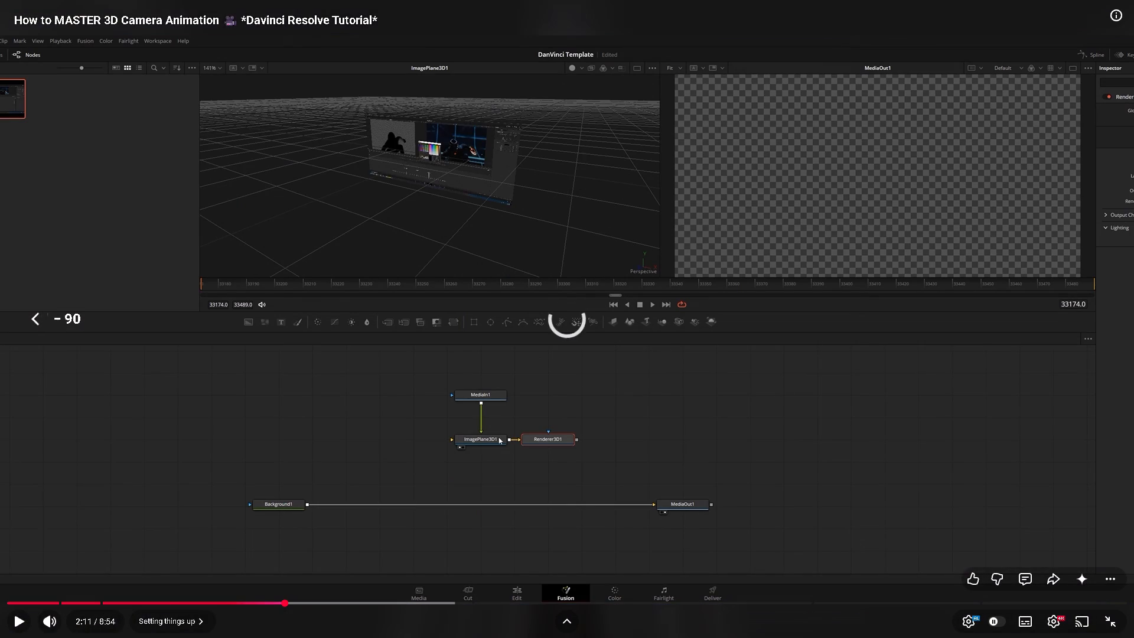
{"action": "key", "text": "Left"}
{"action": "left_click", "coordinate": [442, 475]}
{"action": "key", "text": "Right"}
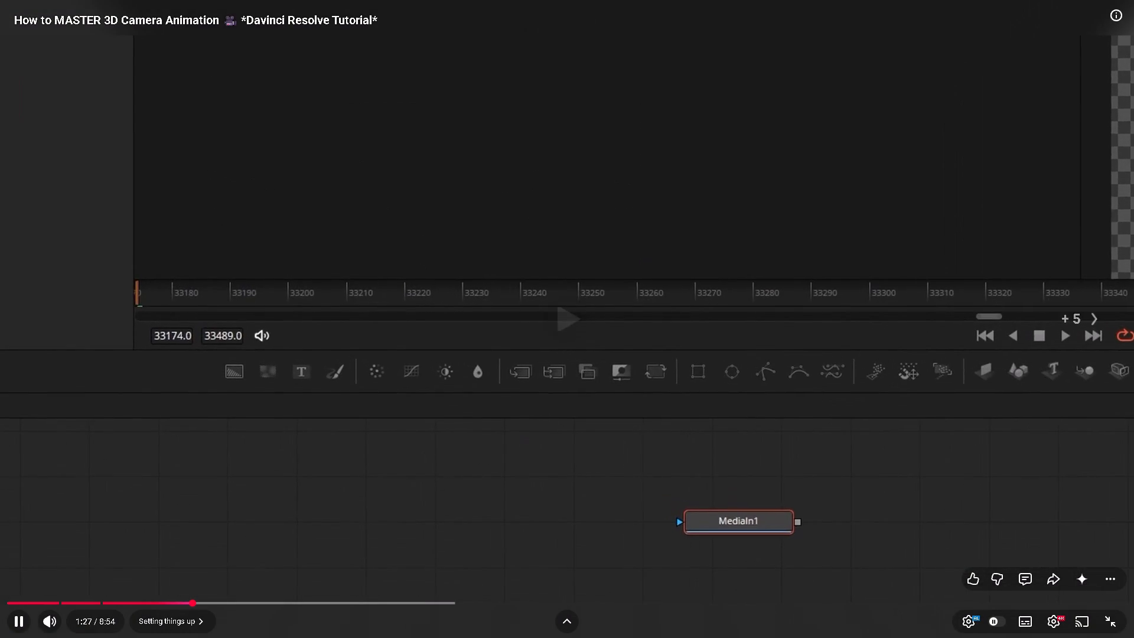
{"action": "key", "text": "Right"}
{"action": "key", "text": "Right"}
{"action": "key", "text": "Right"}
{"action": "key", "text": "Right"}
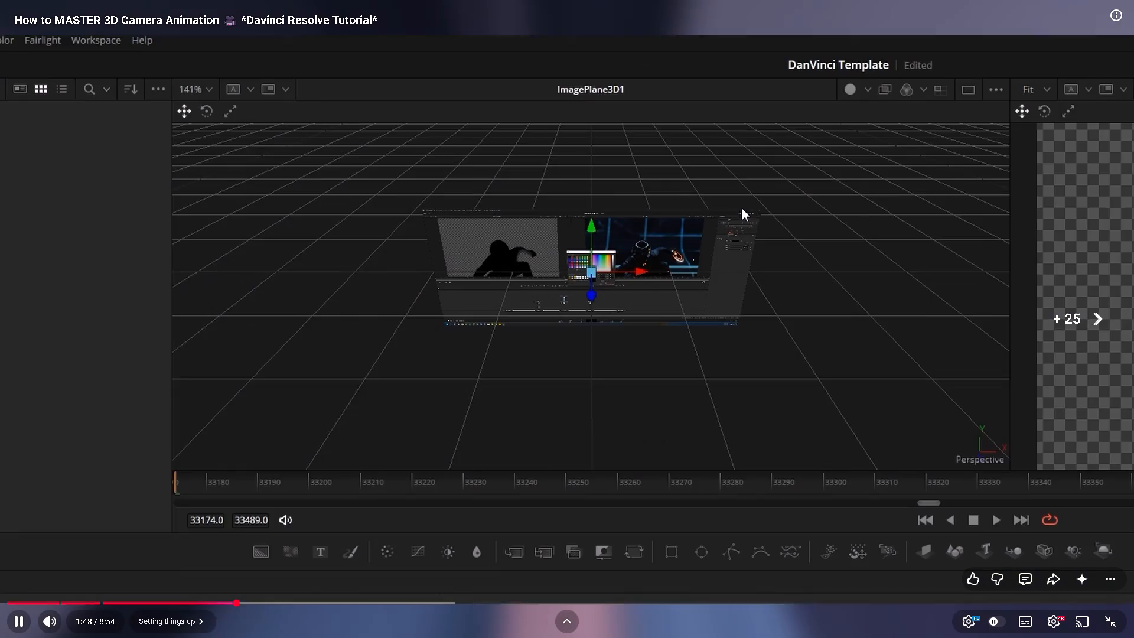
{"action": "key", "text": "Right"}
{"action": "key", "text": "Right"}
{"action": "key", "text": "Right"}
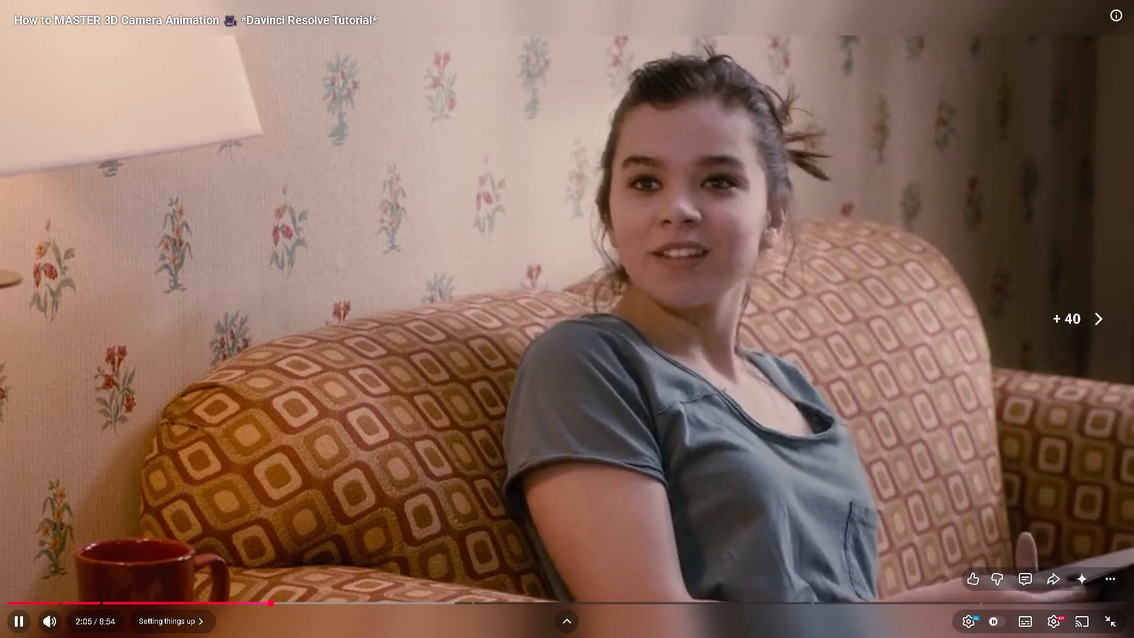
{"action": "key", "text": "Right"}
{"action": "key", "text": "Right"}
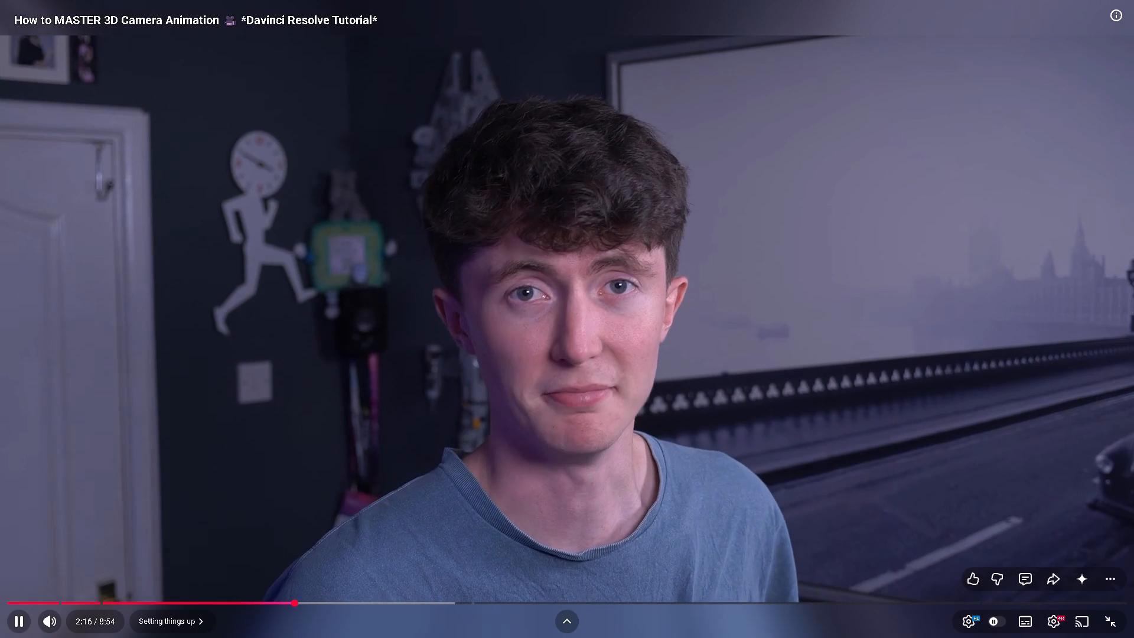
{"action": "key", "text": "Right"}
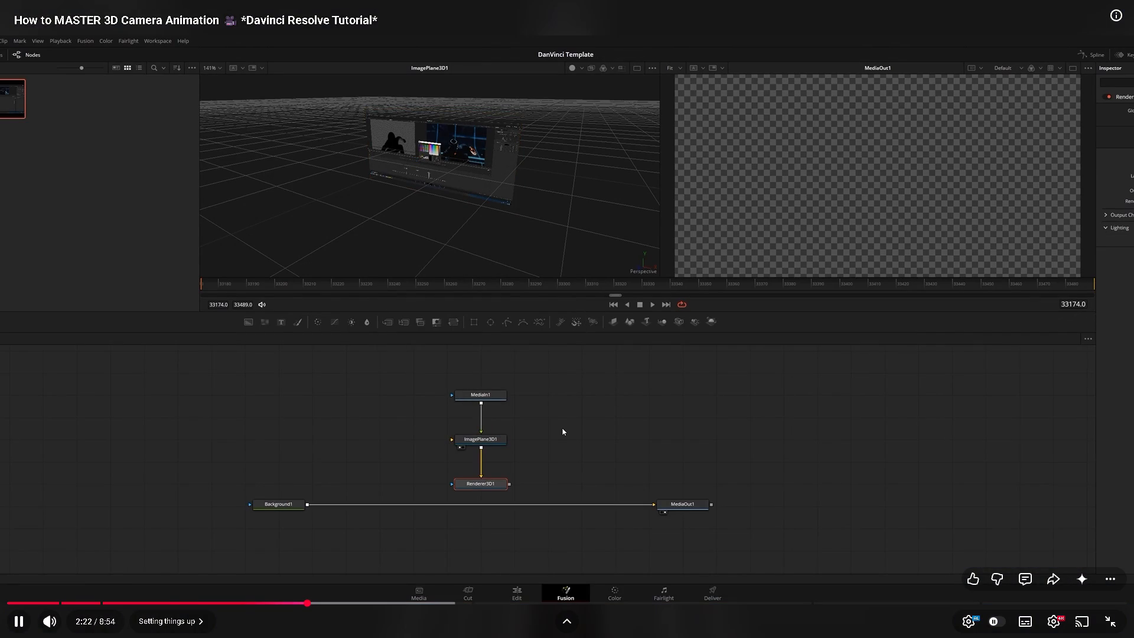
{"action": "key", "text": "alt+Tab"}
{"action": "key", "text": "alt+Tab"}
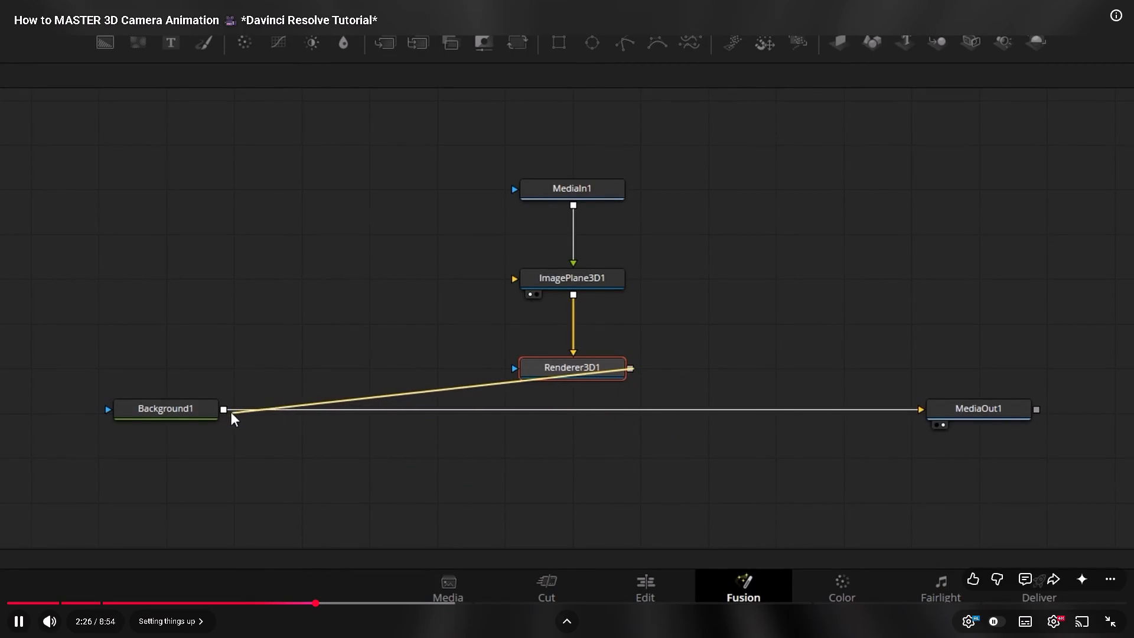
{"action": "left_click", "coordinate": [509, 372]}
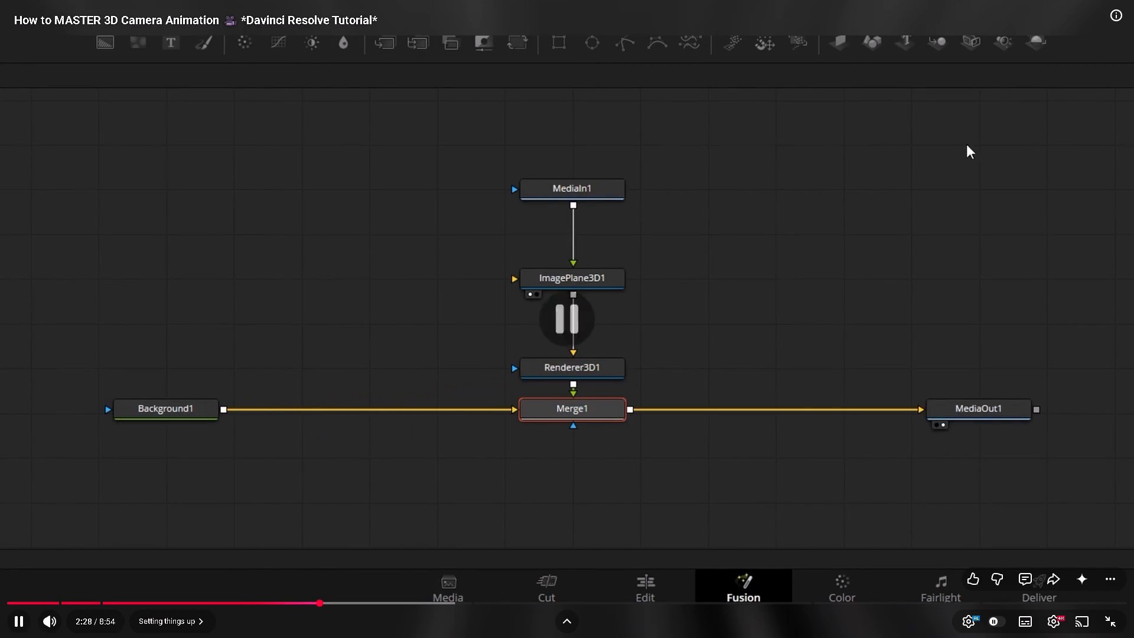
Back in DaVinci Resolve, disconnect Renderer3D1's output from Background1.
{"action": "key", "text": "alt+Tab"}
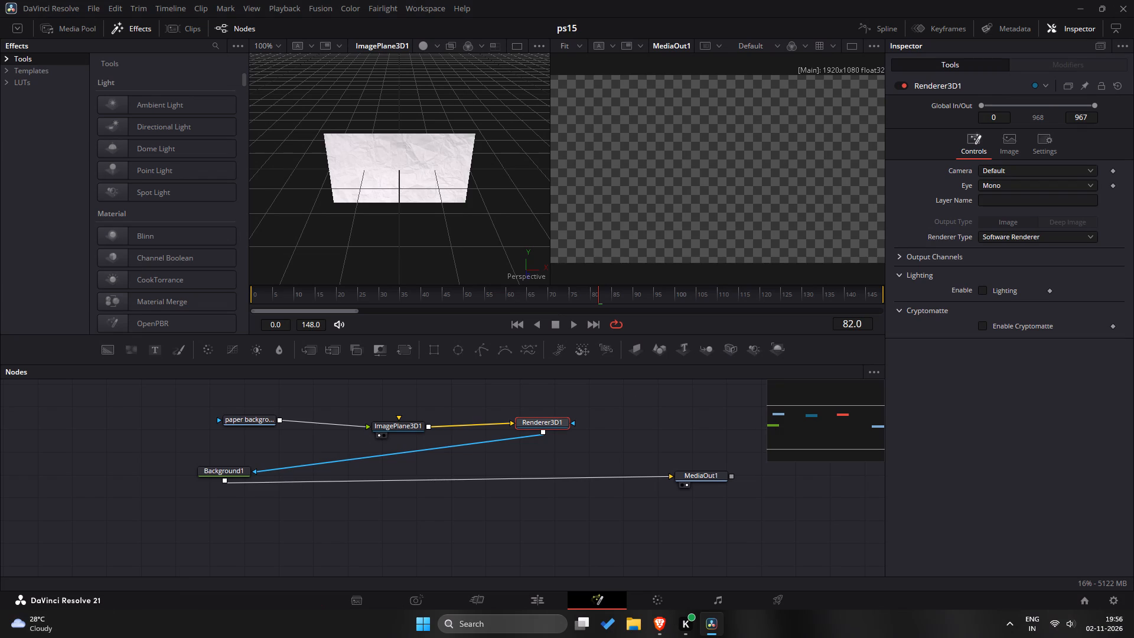
{"action": "left_click_drag", "start_coordinate": [253, 471], "coordinate": [589, 463]}
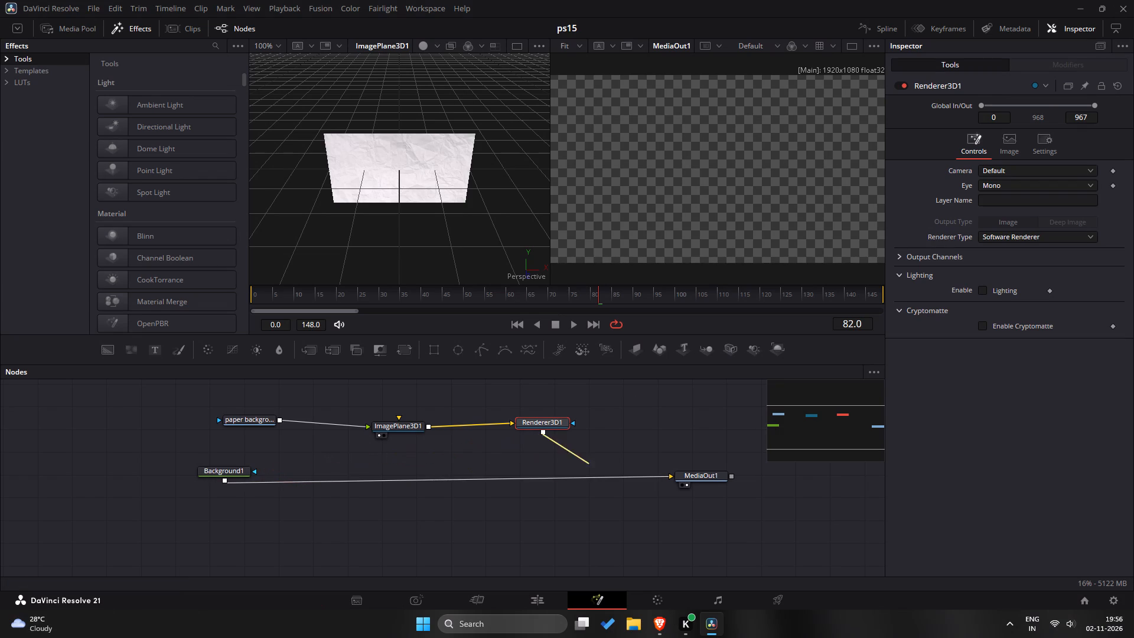
{"action": "left_click_drag", "start_coordinate": [589, 463], "coordinate": [624, 426]}
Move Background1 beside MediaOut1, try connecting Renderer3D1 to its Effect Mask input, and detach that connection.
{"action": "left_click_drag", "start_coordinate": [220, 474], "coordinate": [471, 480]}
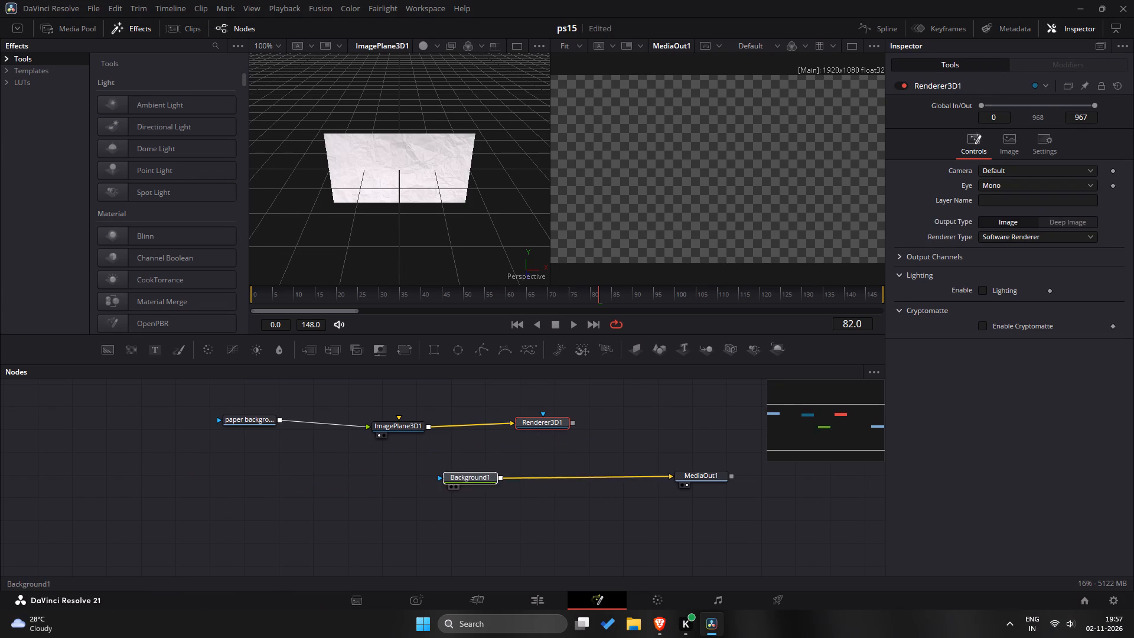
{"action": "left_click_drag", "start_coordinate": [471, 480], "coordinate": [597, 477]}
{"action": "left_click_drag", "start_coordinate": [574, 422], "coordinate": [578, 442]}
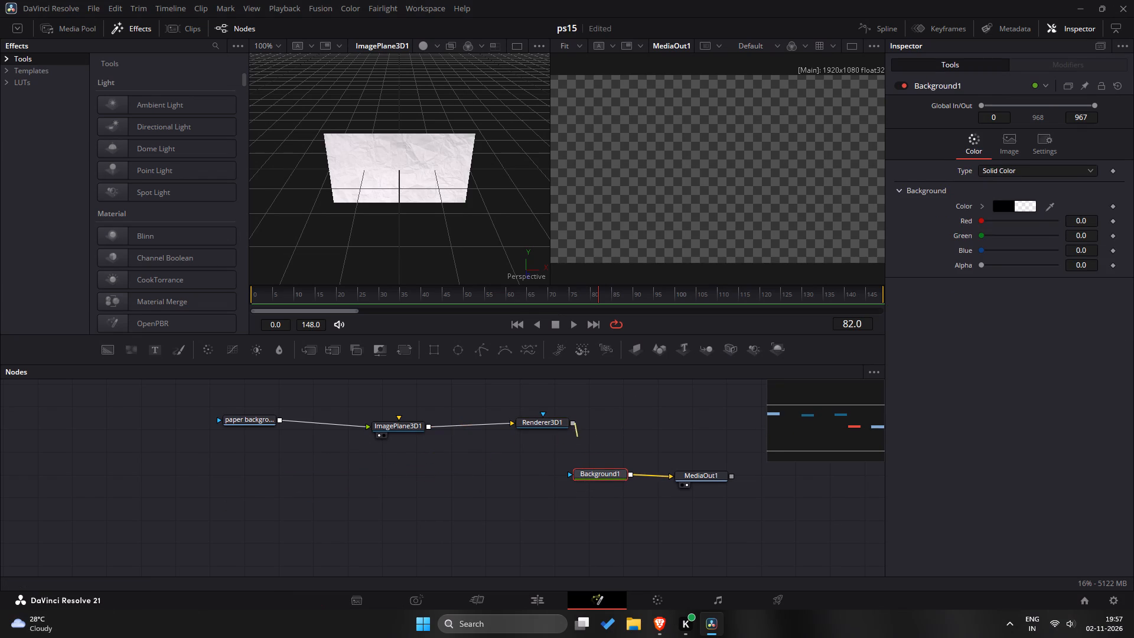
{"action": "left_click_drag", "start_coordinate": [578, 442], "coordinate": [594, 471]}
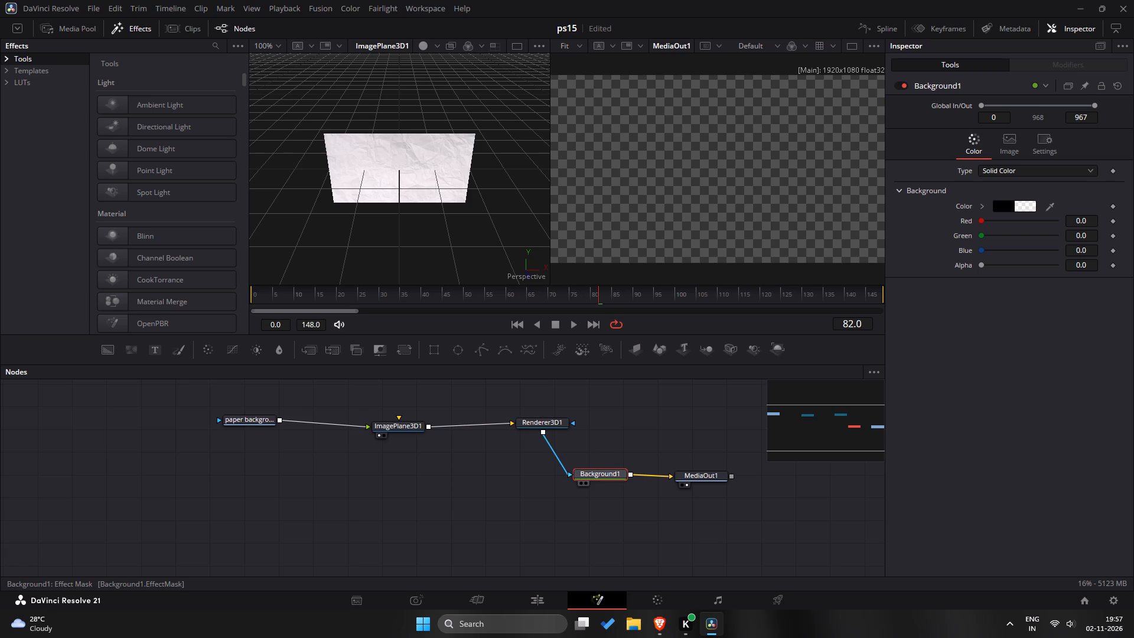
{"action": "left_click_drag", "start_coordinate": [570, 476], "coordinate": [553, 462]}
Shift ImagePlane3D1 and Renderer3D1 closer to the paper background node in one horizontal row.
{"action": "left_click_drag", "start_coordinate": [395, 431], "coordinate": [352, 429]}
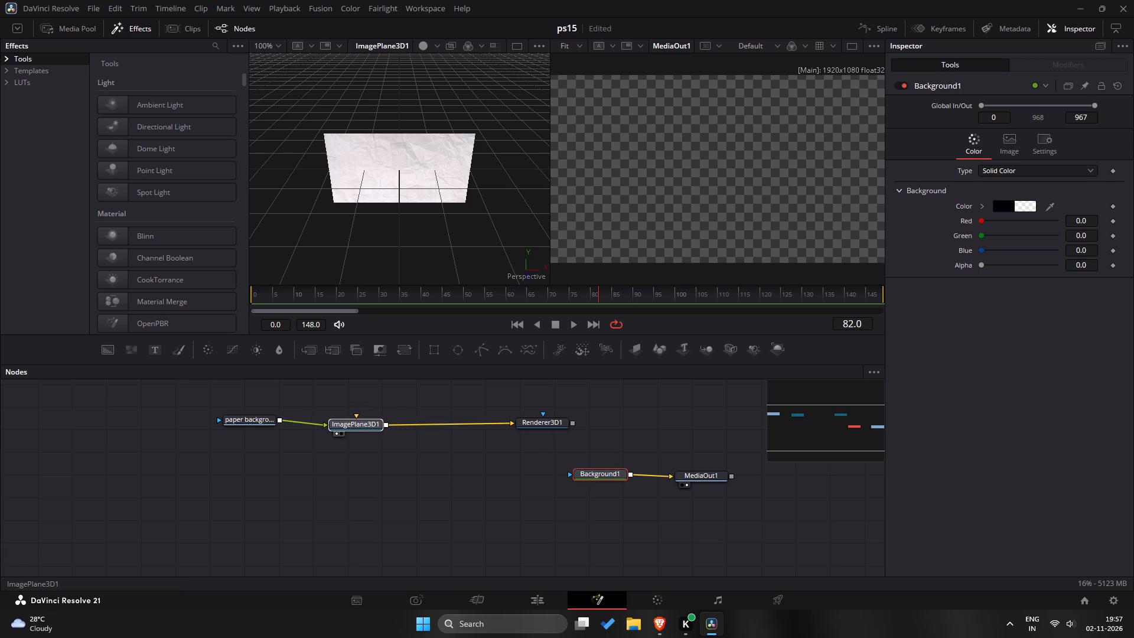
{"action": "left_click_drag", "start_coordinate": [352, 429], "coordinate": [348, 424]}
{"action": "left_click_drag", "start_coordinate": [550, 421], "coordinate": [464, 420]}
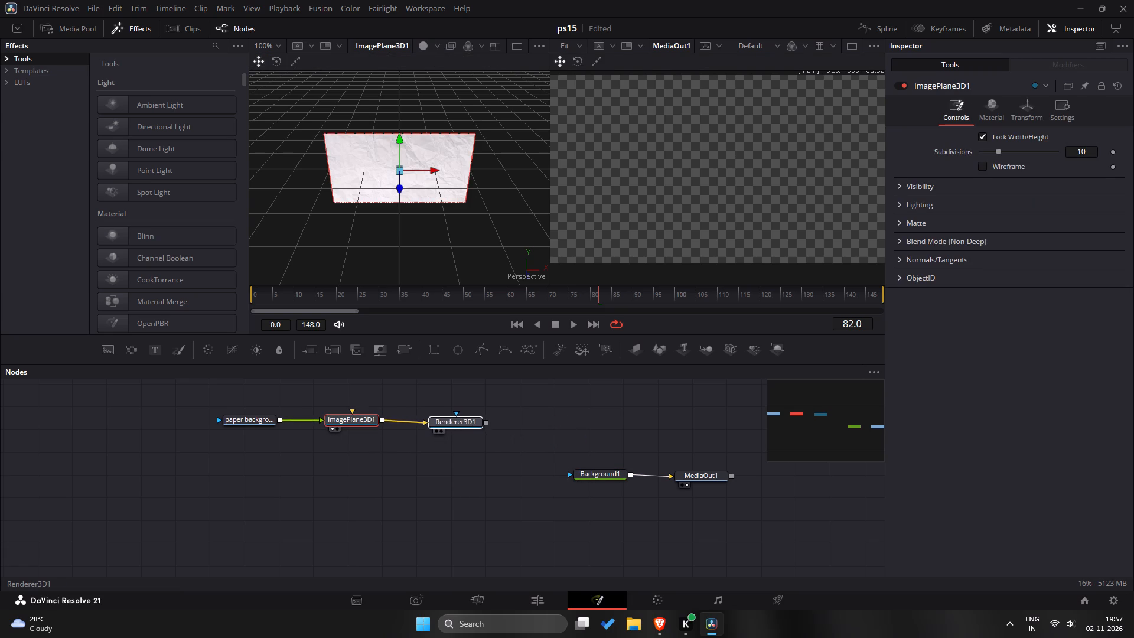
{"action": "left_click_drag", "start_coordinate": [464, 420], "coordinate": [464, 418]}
Add a Merge node and insert it on the connection between Background1 and MediaOut1, moving Background1 well to its left.
{"action": "left_click", "coordinate": [562, 405]}
{"action": "left_click_drag", "start_coordinate": [311, 352], "coordinate": [628, 450]}
{"action": "left_click_drag", "start_coordinate": [608, 472], "coordinate": [283, 472]}
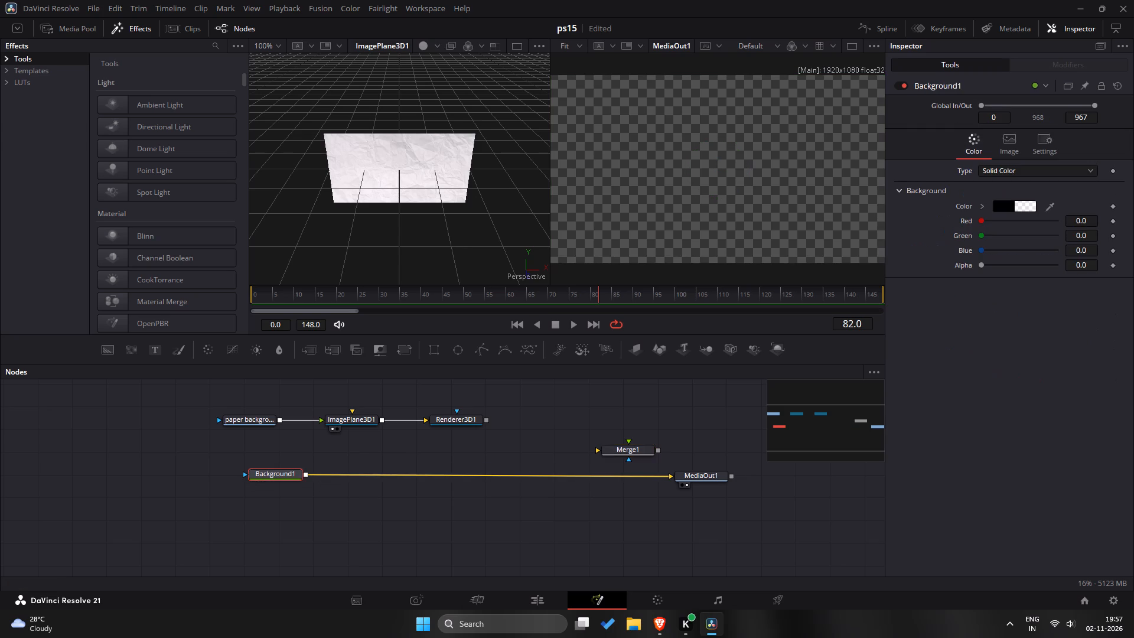
{"action": "left_click_drag", "start_coordinate": [644, 446], "coordinate": [552, 470]}
{"action": "left_click_drag", "start_coordinate": [547, 474], "coordinate": [537, 480]}
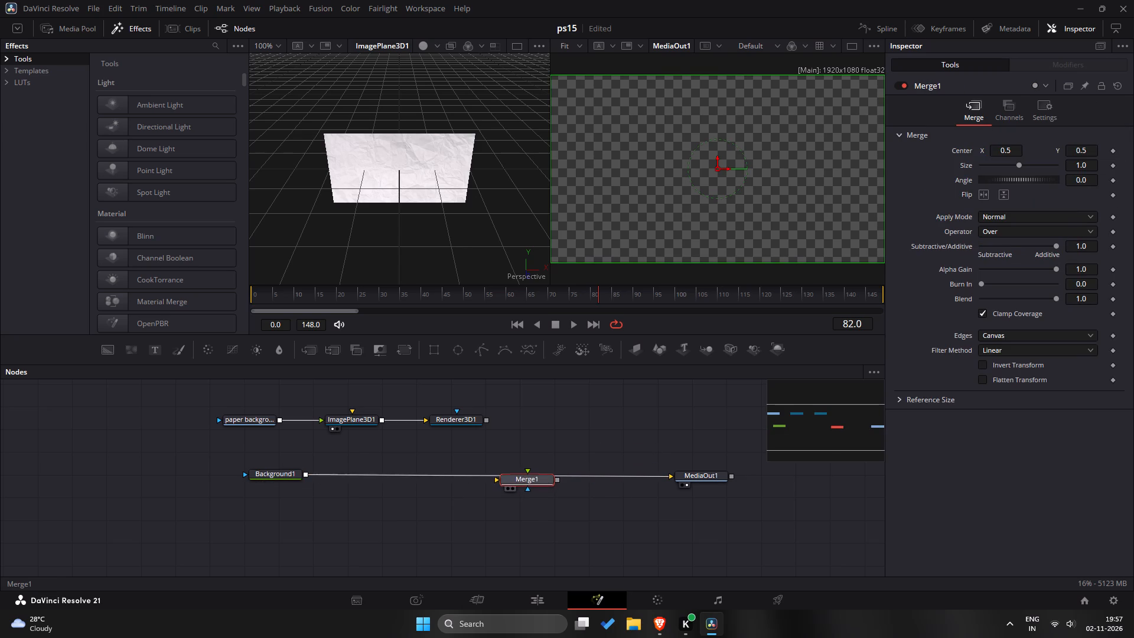
{"action": "left_click_drag", "start_coordinate": [537, 480], "coordinate": [526, 477]}
Connect Renderer3D1's output to the foreground input of Merge1.
{"action": "left_click_drag", "start_coordinate": [483, 416], "coordinate": [495, 445]}
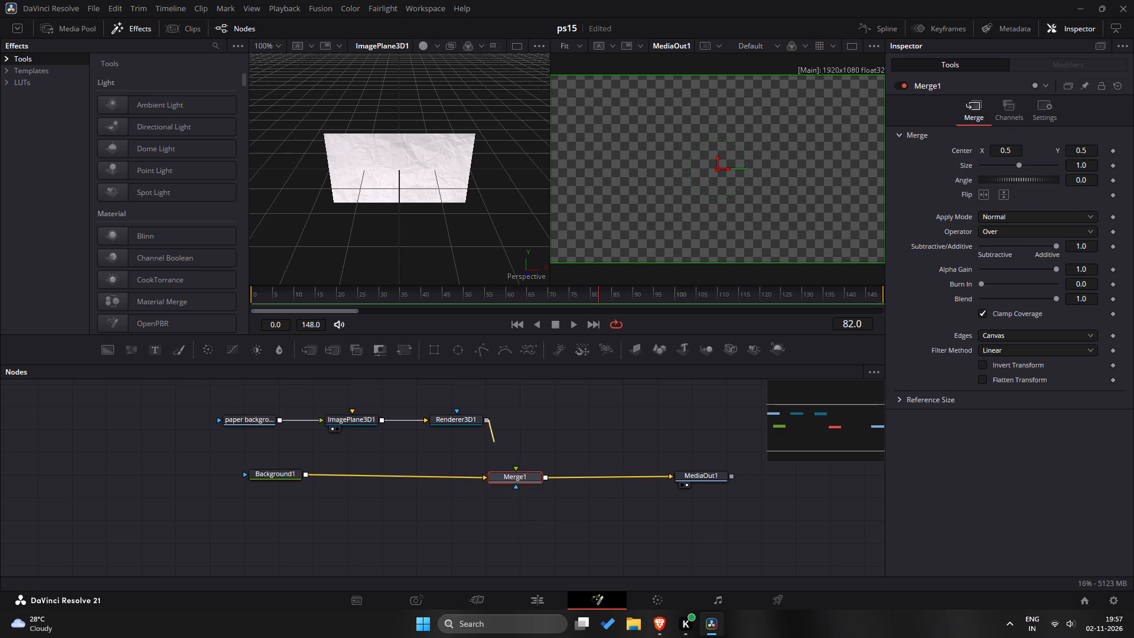
{"action": "left_click_drag", "start_coordinate": [495, 445], "coordinate": [510, 472]}
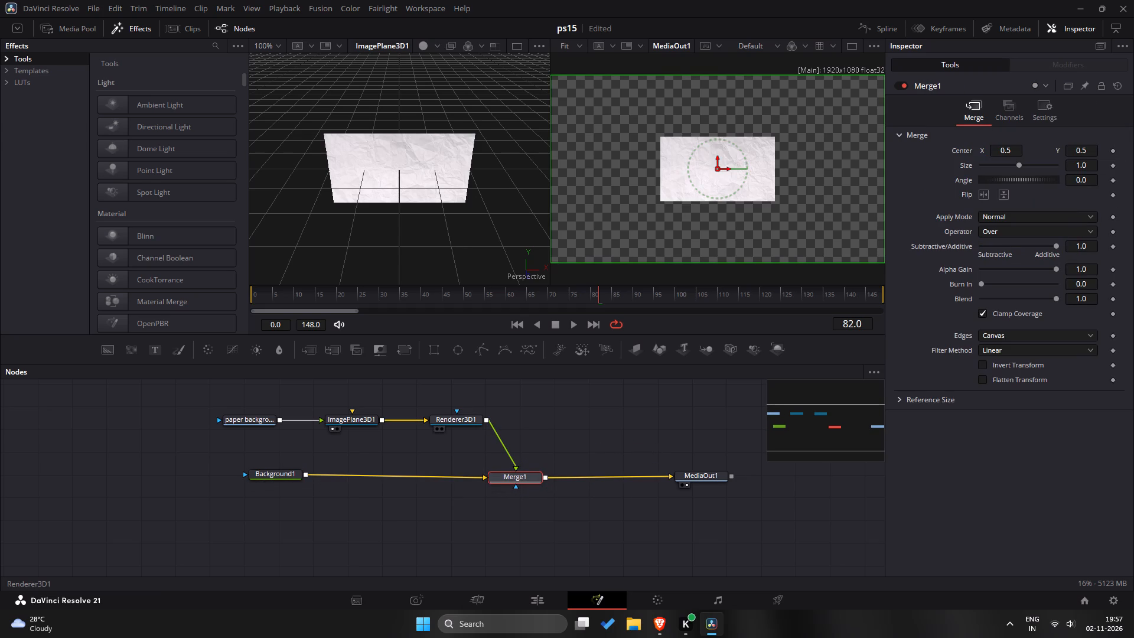
Stack the paper background, ImagePlane3D1 and Renderer3D1 nodes vertically above Merge1, matching the tutorial's layout.
{"action": "left_click", "coordinate": [461, 426]}
{"action": "left_click_drag", "start_coordinate": [460, 422], "coordinate": [514, 447]}
{"action": "left_click_drag", "start_coordinate": [360, 420], "coordinate": [361, 420]}
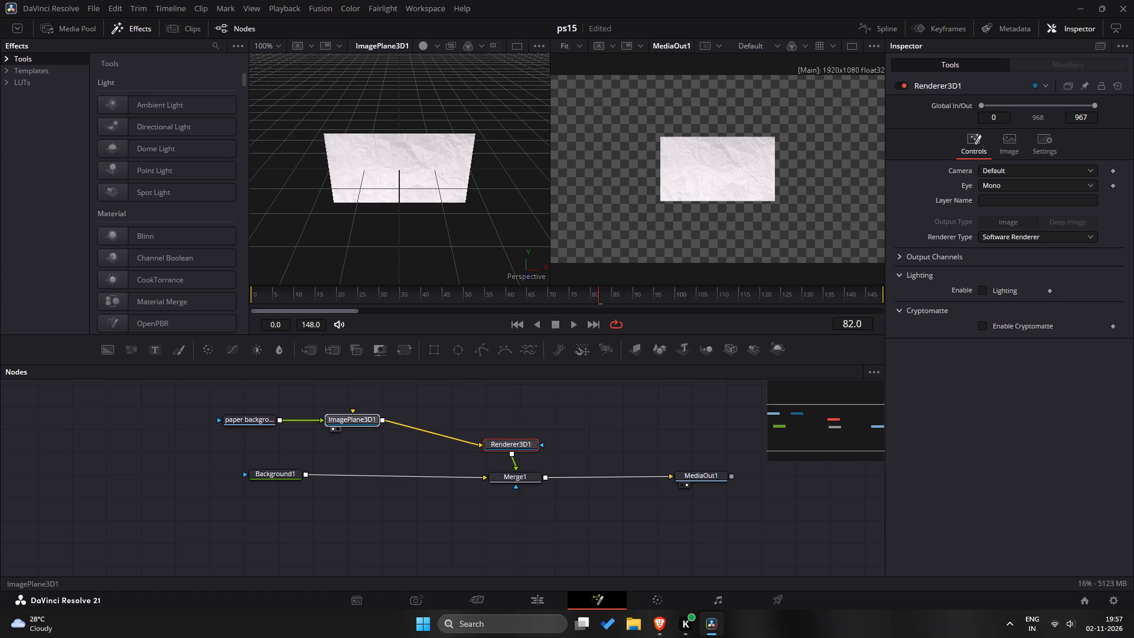
{"action": "left_click_drag", "start_coordinate": [361, 420], "coordinate": [516, 414]}
{"action": "left_click_drag", "start_coordinate": [261, 423], "coordinate": [363, 401]}
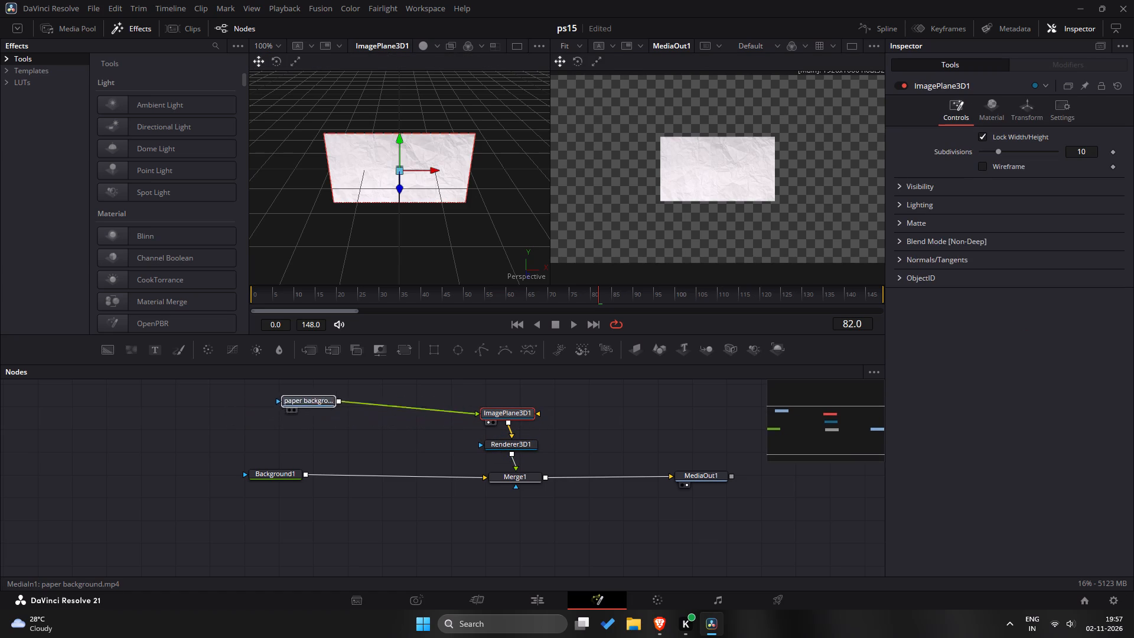
{"action": "left_click_drag", "start_coordinate": [363, 401], "coordinate": [524, 381]}
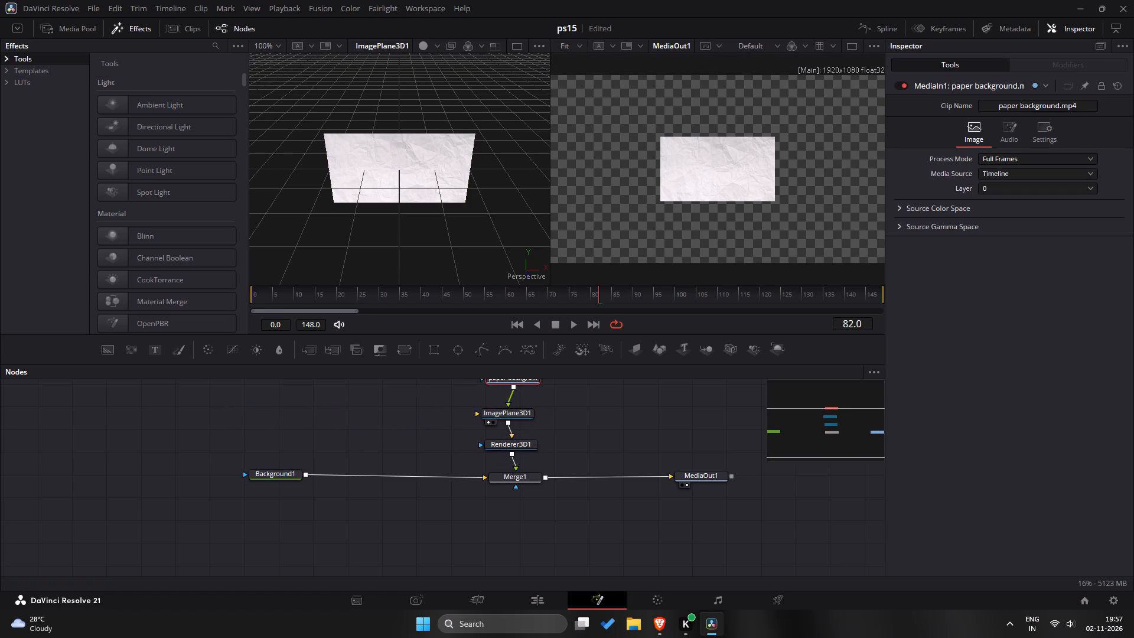
{"action": "left_click_drag", "start_coordinate": [520, 366], "coordinate": [520, 424]}
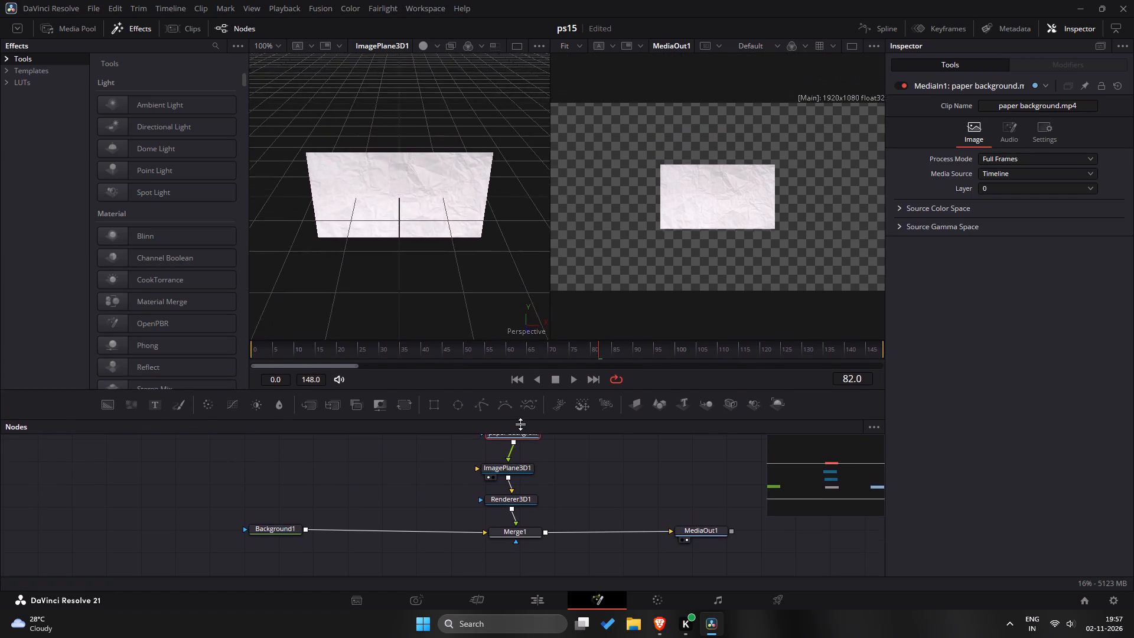
Enlarge the node graph area and move the paper background and ImagePlane3D1 nodes up, leaving a gap above Renderer3D1.
{"action": "left_click_drag", "start_coordinate": [520, 424], "coordinate": [530, 396]}
{"action": "scroll", "coordinate": [581, 470], "scroll_direction": "up", "scroll_amount": 3}
{"action": "scroll", "coordinate": [569, 476], "scroll_direction": "down", "scroll_amount": 1}
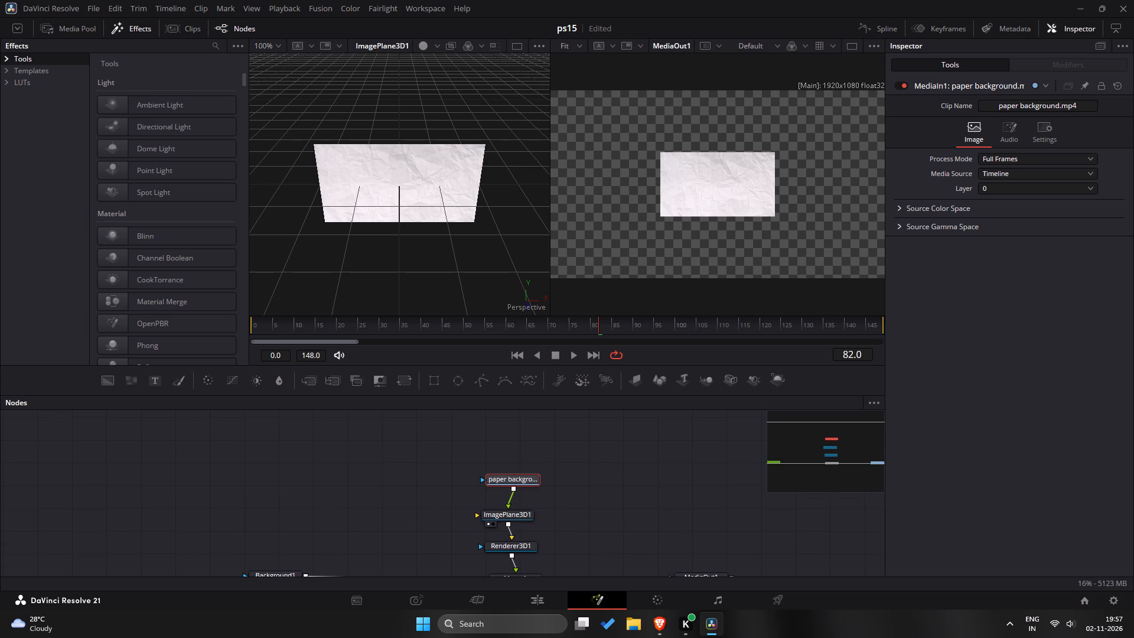
{"action": "left_click_drag", "start_coordinate": [523, 478], "coordinate": [523, 415]}
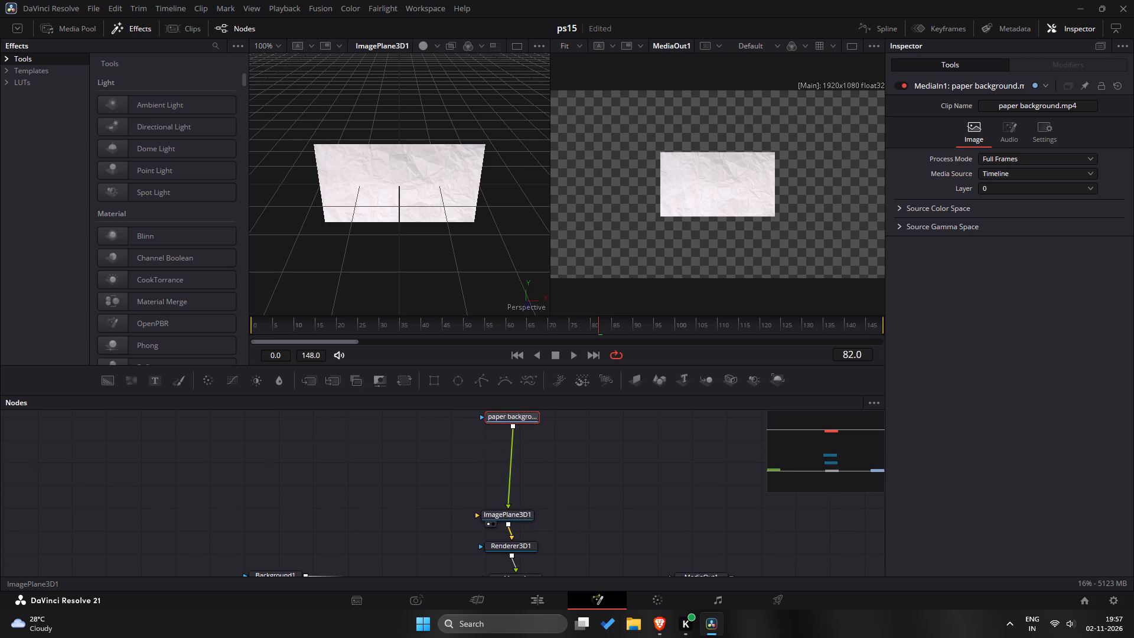
{"action": "left_click_drag", "start_coordinate": [523, 516], "coordinate": [527, 450]}
{"action": "left_click", "coordinate": [527, 450]}
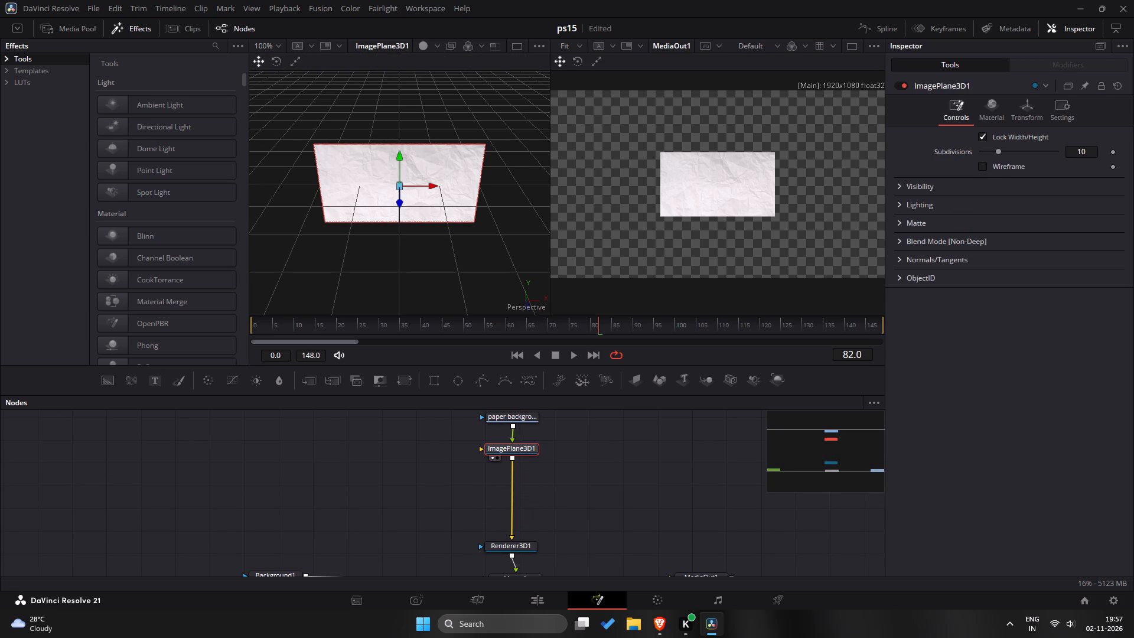
Add a 3D camera joined through a 3D merge between ImagePlane3D1 and Renderer3D1, placing the camera node to the merge's left.
{"action": "left_click", "coordinate": [727, 386]}
{"action": "left_click_drag", "start_coordinate": [584, 471], "coordinate": [555, 494]}
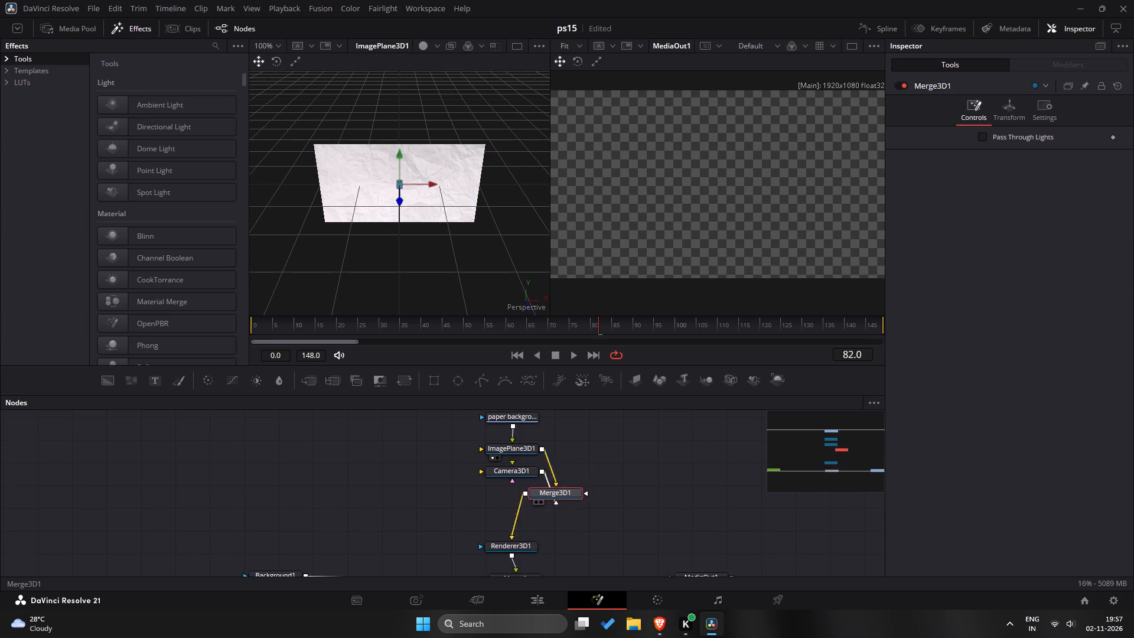
{"action": "left_click_drag", "start_coordinate": [555, 494], "coordinate": [418, 479]}
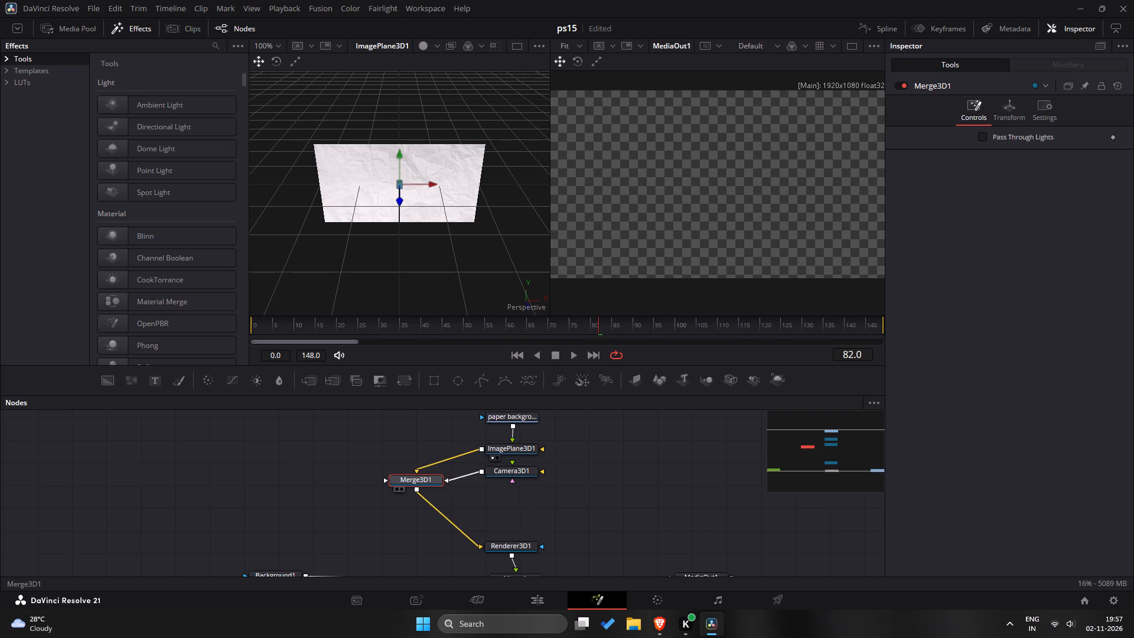
{"action": "left_click_drag", "start_coordinate": [418, 479], "coordinate": [624, 481]}
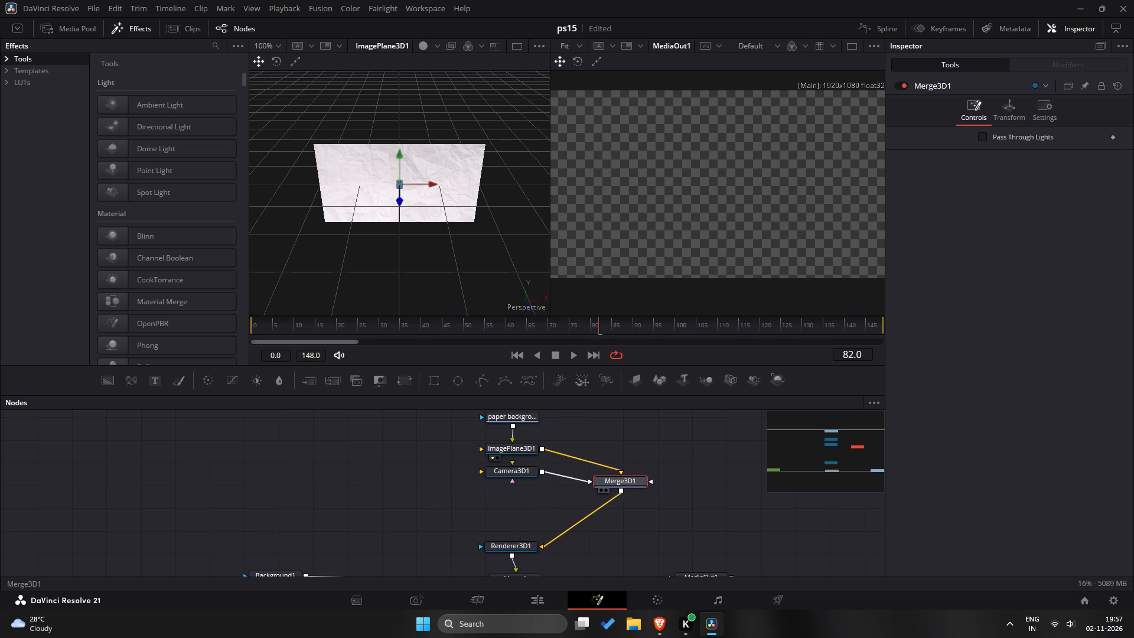
{"action": "left_click_drag", "start_coordinate": [624, 481], "coordinate": [624, 480]}
{"action": "left_click_drag", "start_coordinate": [657, 487], "coordinate": [495, 475]}
{"action": "left_click_drag", "start_coordinate": [495, 474], "coordinate": [432, 483]}
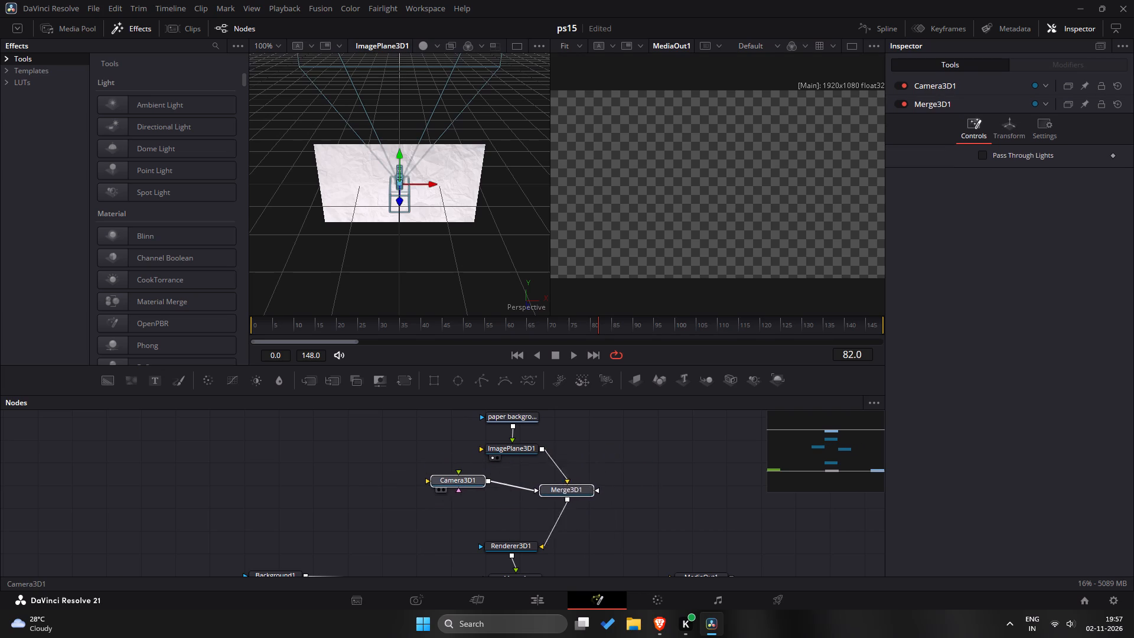
{"action": "left_click_drag", "start_coordinate": [432, 483], "coordinate": [383, 481]}
{"action": "left_click", "coordinate": [329, 519]}
{"action": "left_click_drag", "start_coordinate": [404, 481], "coordinate": [436, 485]}
Pull Camera3D1 back along its Z axis in the 3D view until the paper just fills the output frame.
{"action": "scroll", "coordinate": [514, 496], "scroll_direction": "down", "scroll_amount": 3}
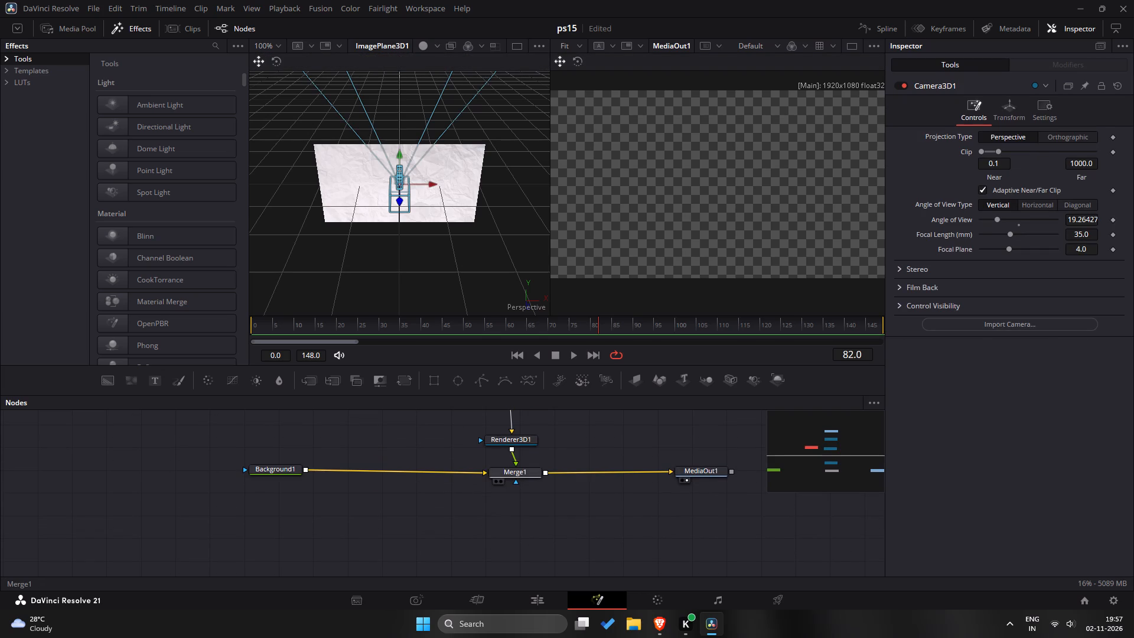
{"action": "left_click", "coordinate": [516, 470]}
{"action": "left_click", "coordinate": [522, 442]}
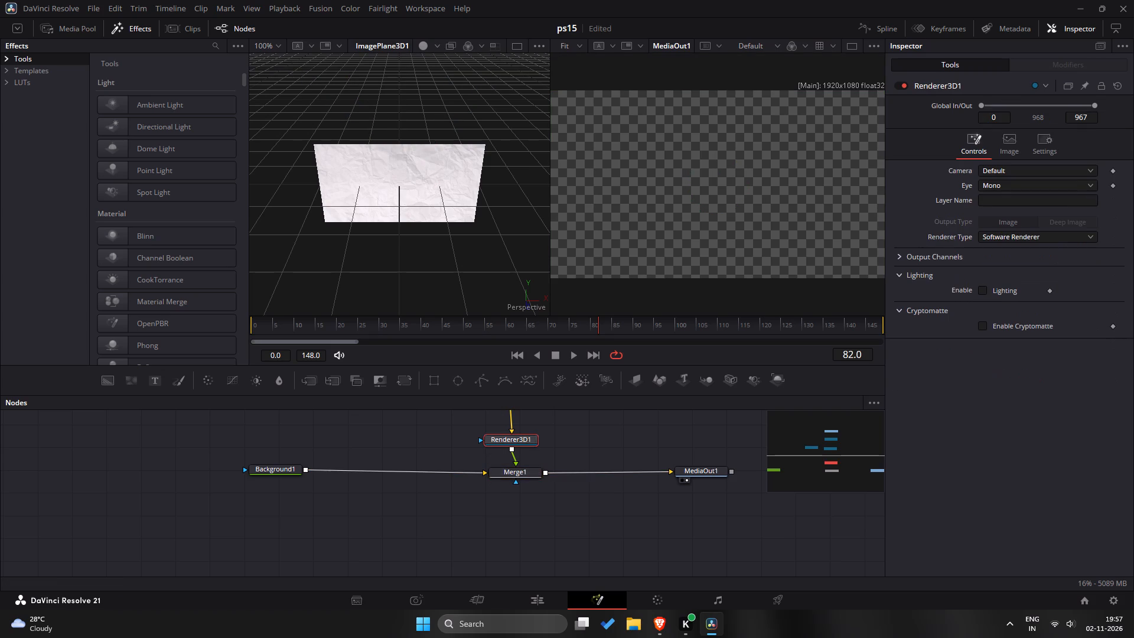
{"action": "scroll", "coordinate": [494, 429], "scroll_direction": "up", "scroll_amount": 2}
{"action": "left_click", "coordinate": [440, 444]}
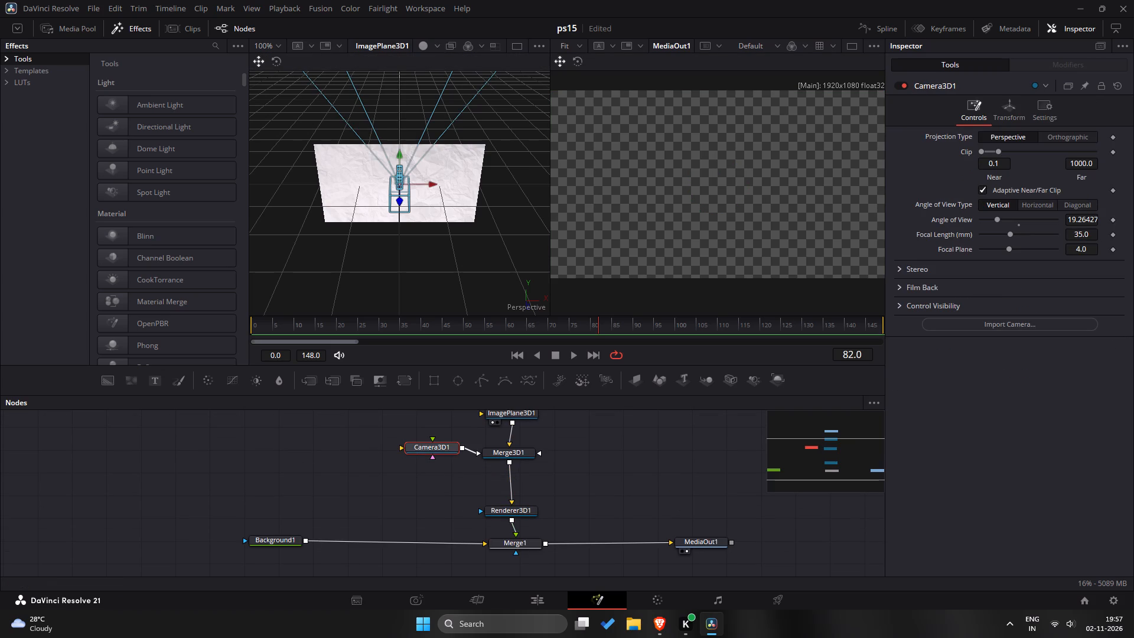
{"action": "left_click_drag", "start_coordinate": [399, 201], "coordinate": [460, 508]}
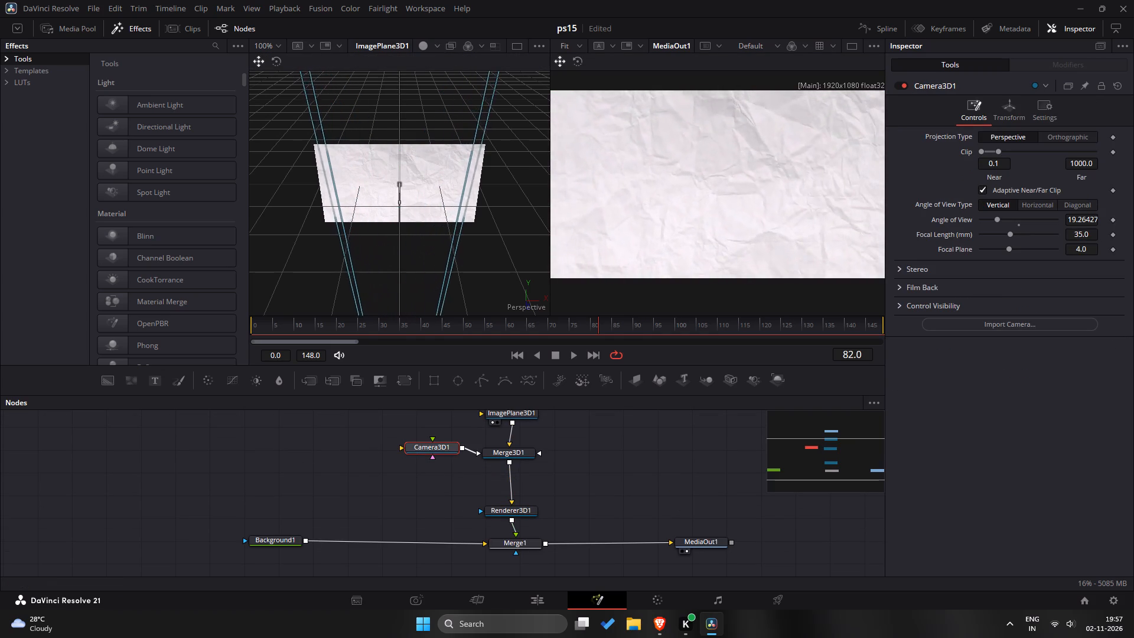
{"action": "left_click_drag", "start_coordinate": [460, 508], "coordinate": [457, 633]}
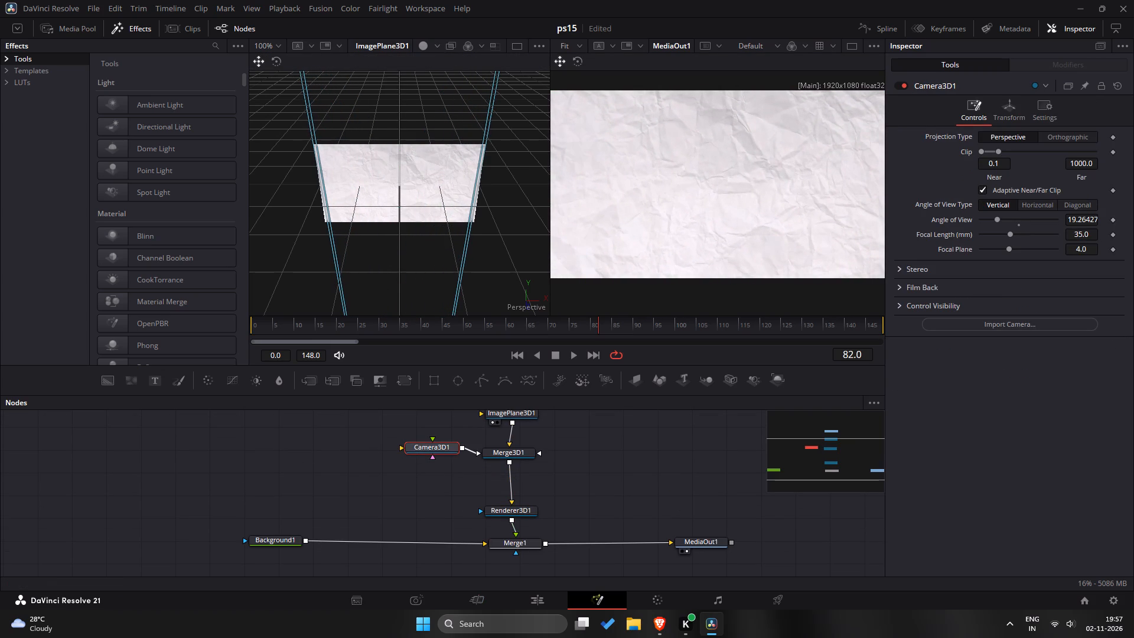
{"action": "scroll", "coordinate": [431, 225], "scroll_direction": "down", "scroll_amount": 6}
{"action": "scroll", "coordinate": [412, 177], "scroll_direction": "up", "scroll_amount": 3}
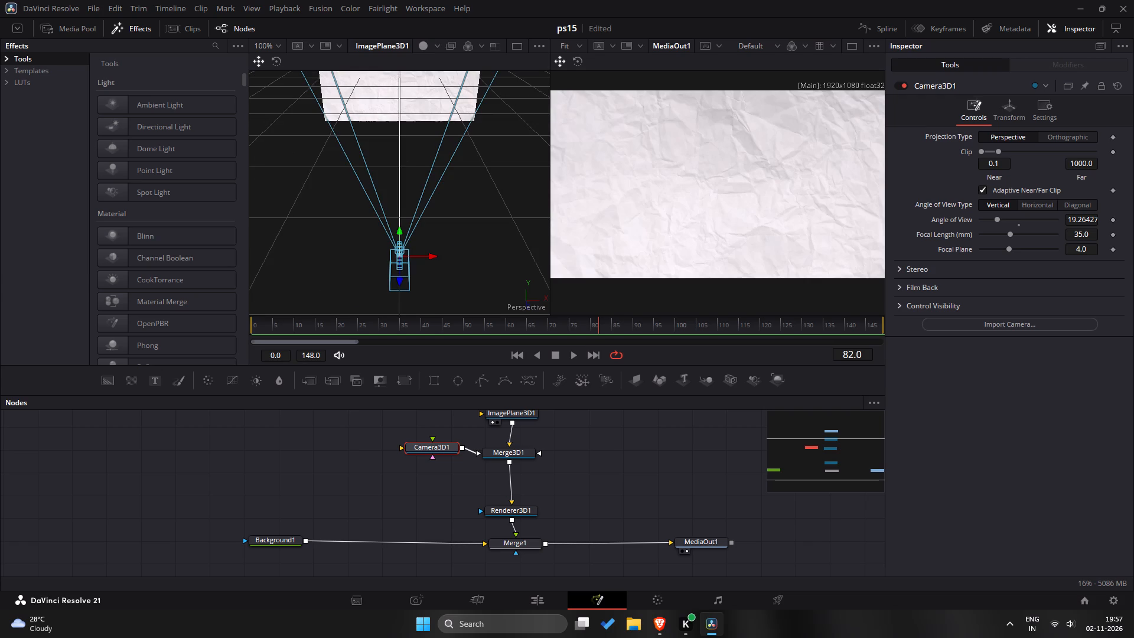
{"action": "left_click_drag", "start_coordinate": [402, 281], "coordinate": [406, 339]}
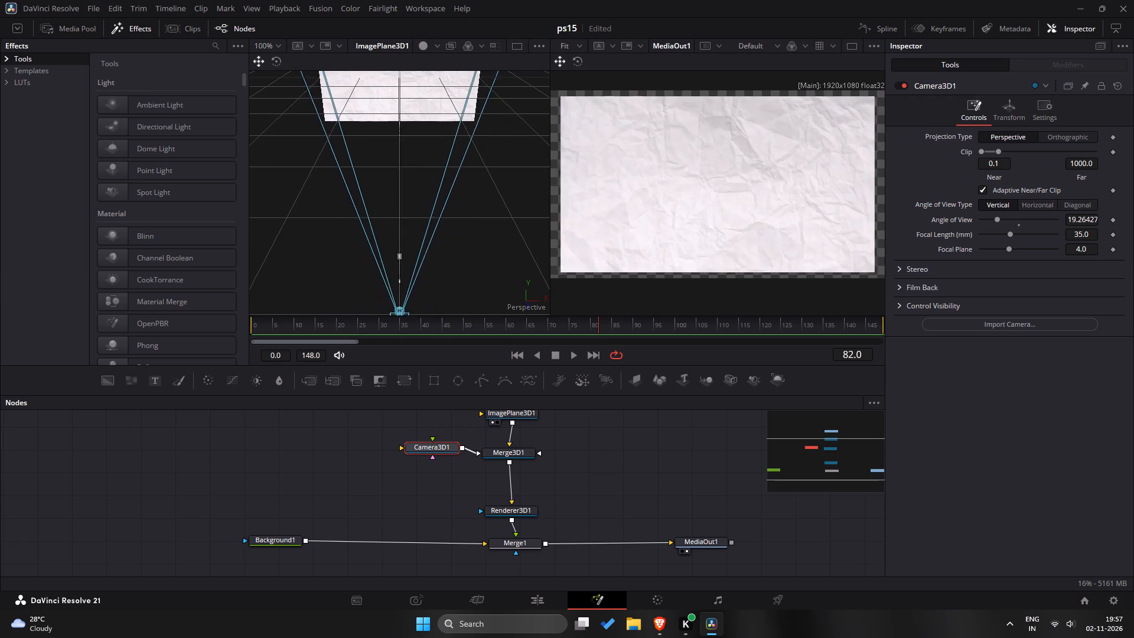
{"action": "left_click_drag", "start_coordinate": [406, 339], "coordinate": [400, 305]}
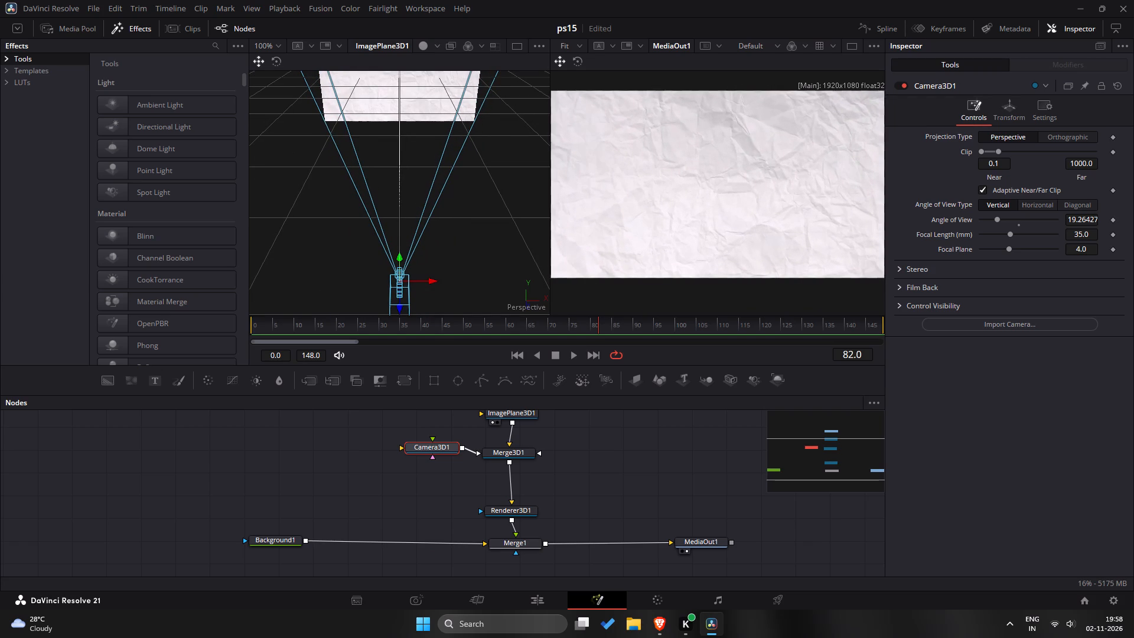
Return to the Edit page and play the paper background section repeatedly to check when each text line starts.
{"action": "left_click", "coordinate": [534, 603]}
{"action": "left_click_drag", "start_coordinate": [572, 402], "coordinate": [568, 402]}
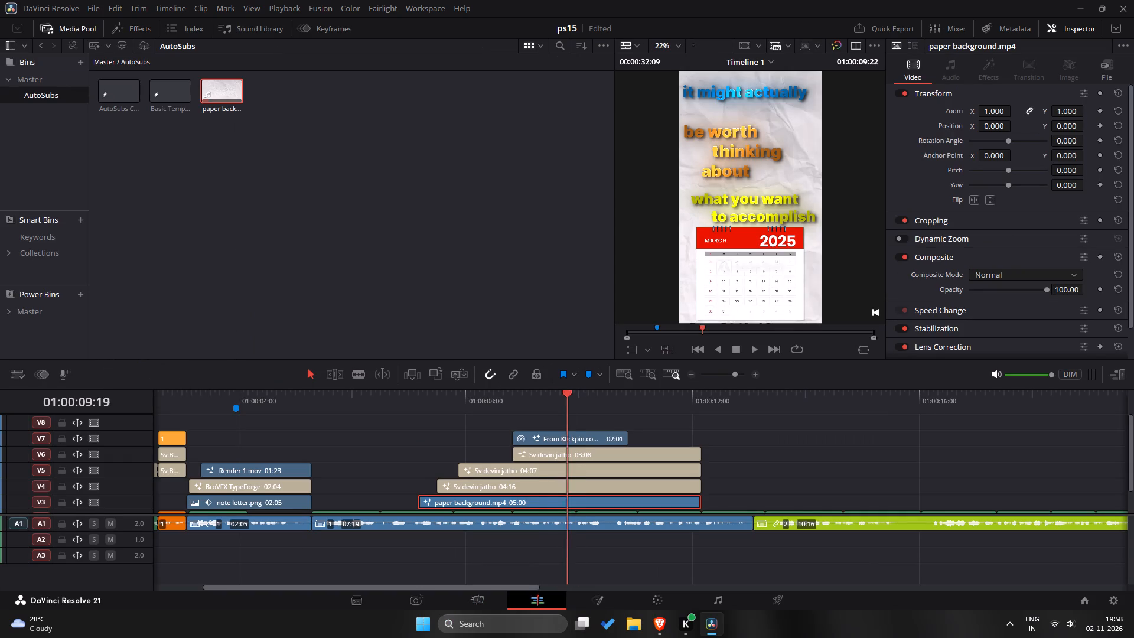
{"action": "left_click_drag", "start_coordinate": [568, 402], "coordinate": [396, 403]}
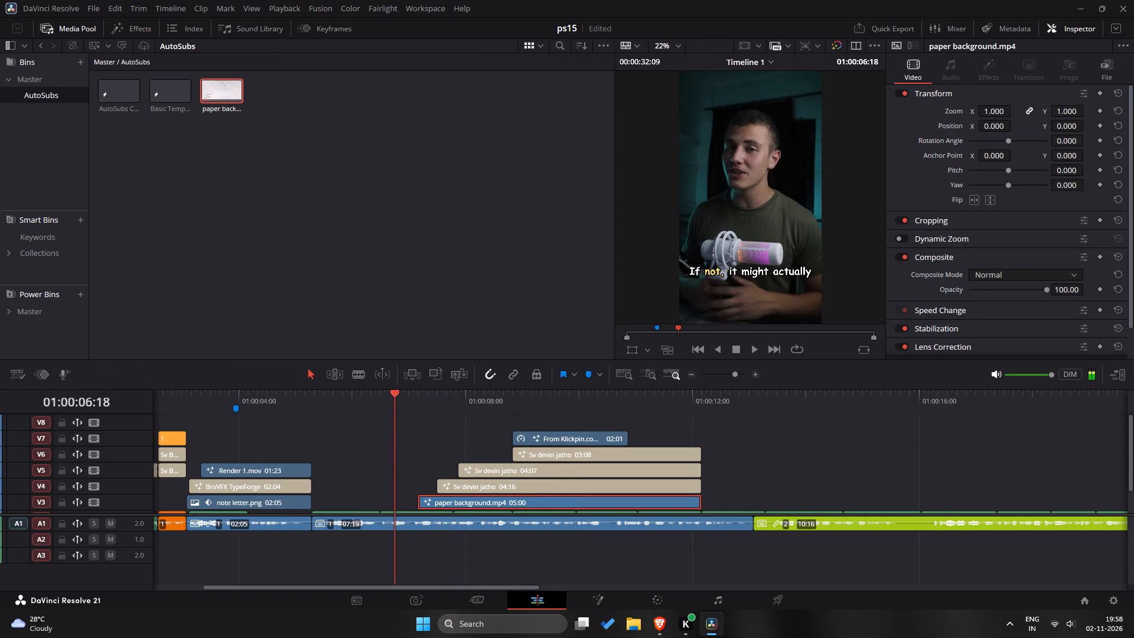
{"action": "key", "text": "space"}
{"action": "key", "text": "space"}
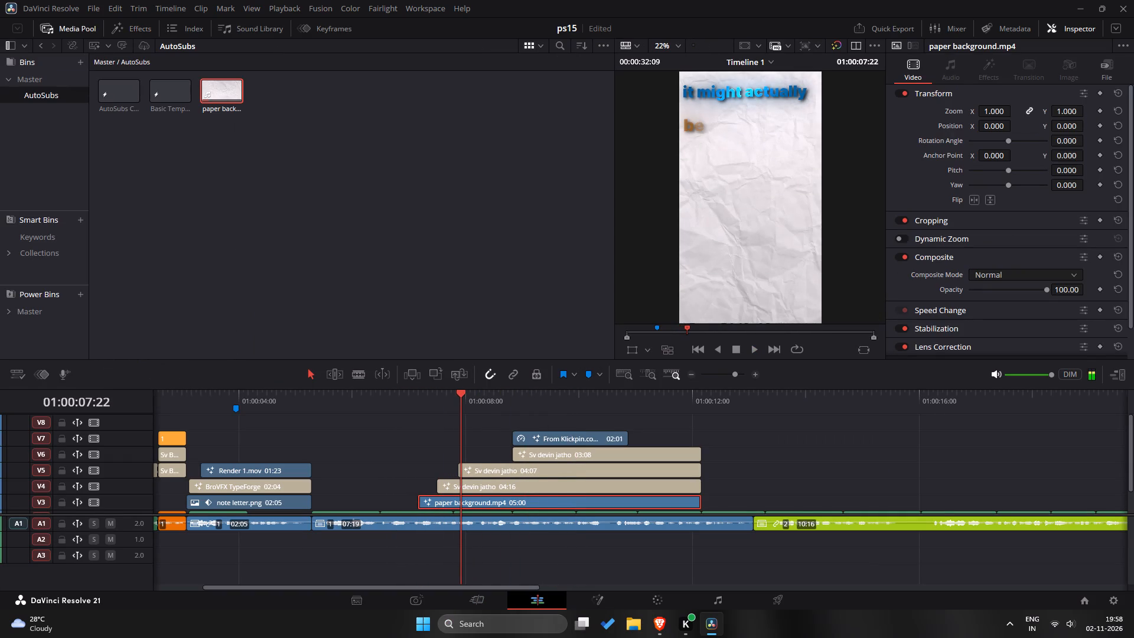
{"action": "left_click_drag", "start_coordinate": [458, 391], "coordinate": [418, 398]}
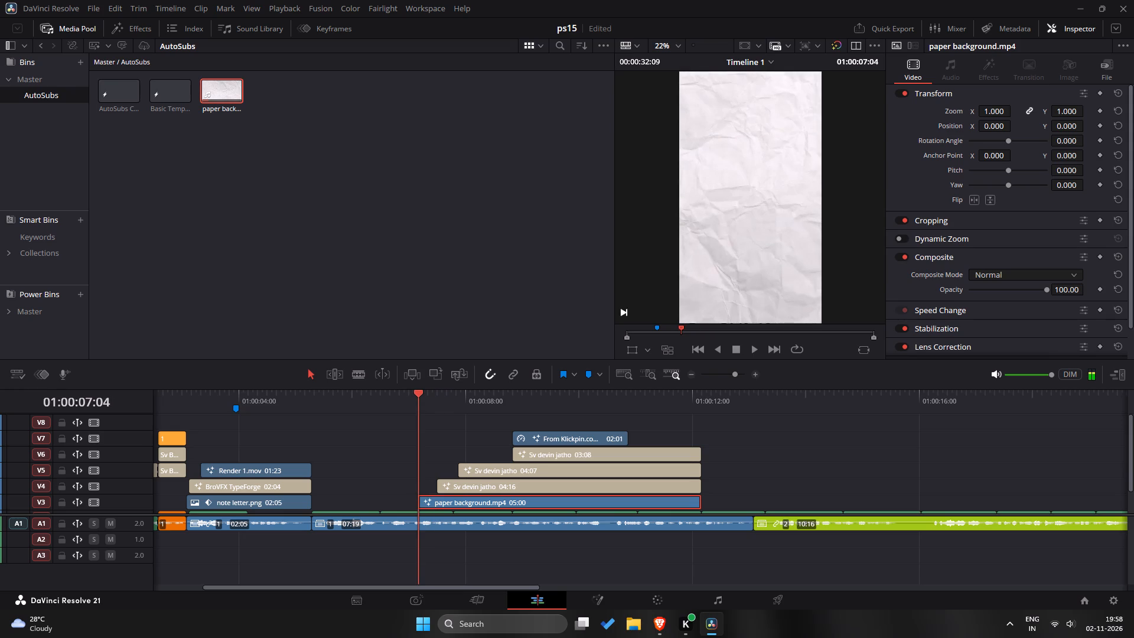
{"action": "left_click_drag", "start_coordinate": [418, 398], "coordinate": [416, 401]}
{"action": "left_click", "coordinate": [455, 503]}
{"action": "key", "text": "space"}
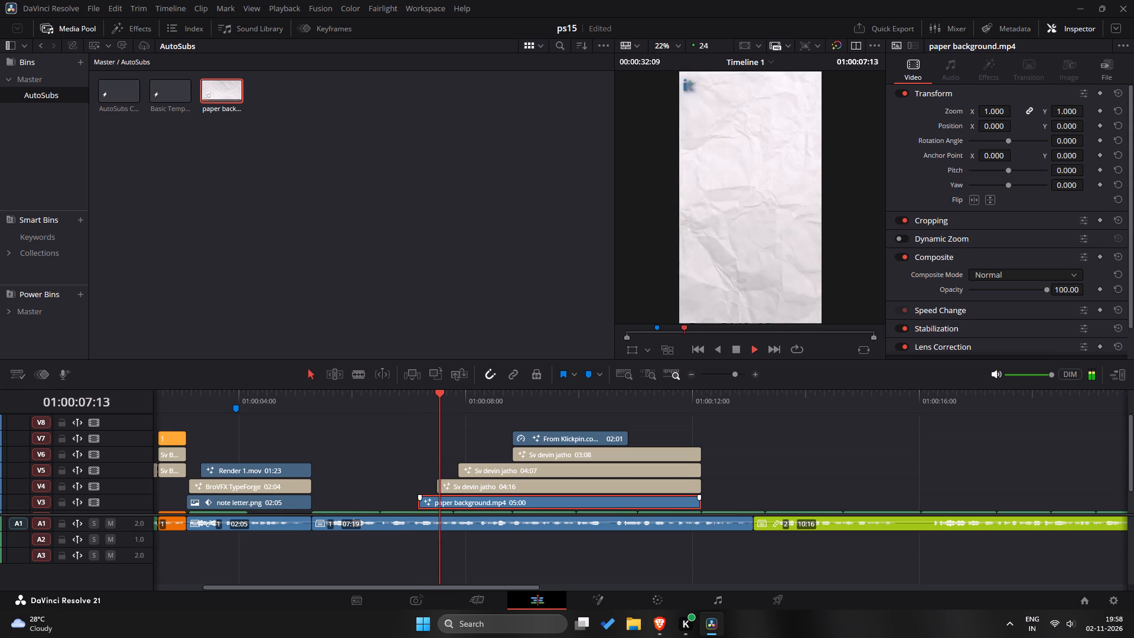
{"action": "key", "text": "space"}
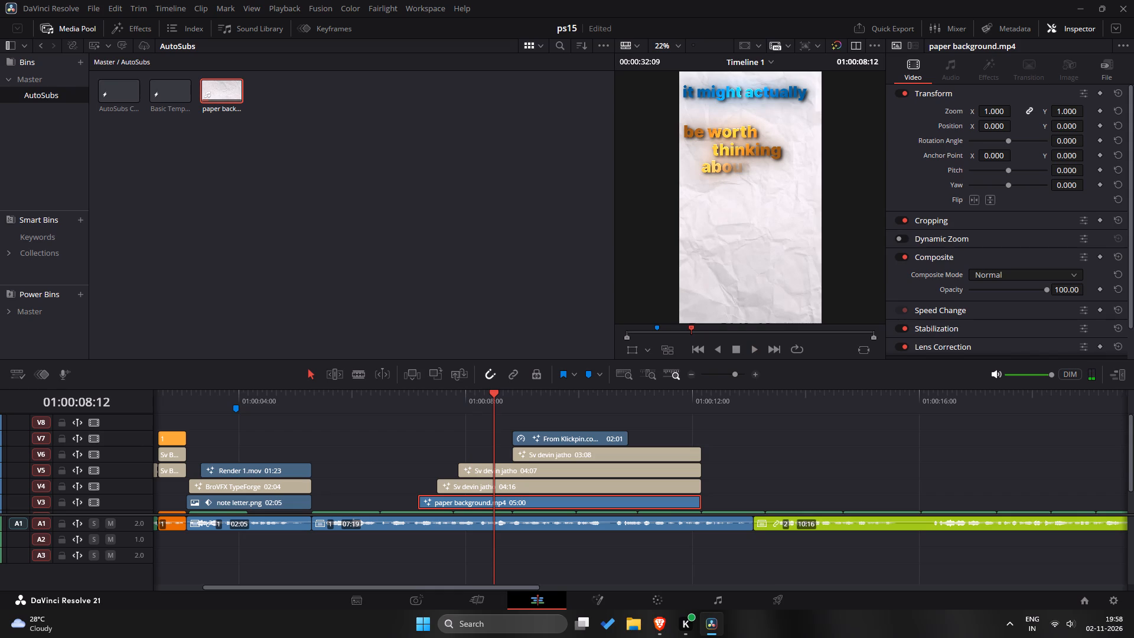
{"action": "left_click_drag", "start_coordinate": [492, 399], "coordinate": [374, 415]}
{"action": "scroll", "coordinate": [413, 424], "scroll_direction": "down", "scroll_amount": 2}
{"action": "key", "text": "space"}
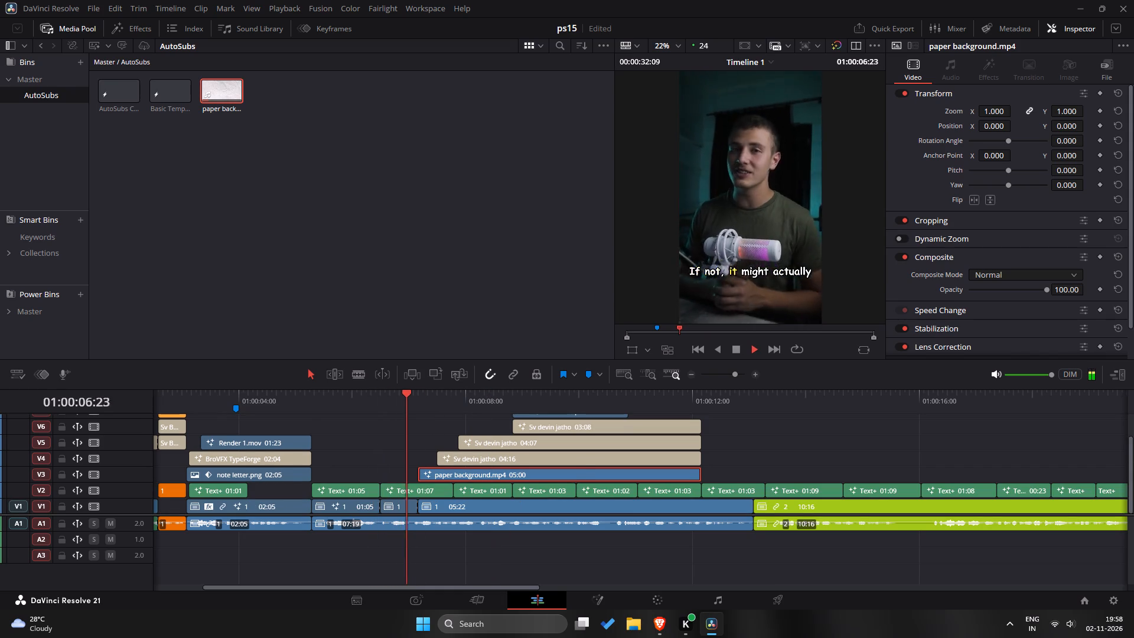
{"action": "key", "text": "space"}
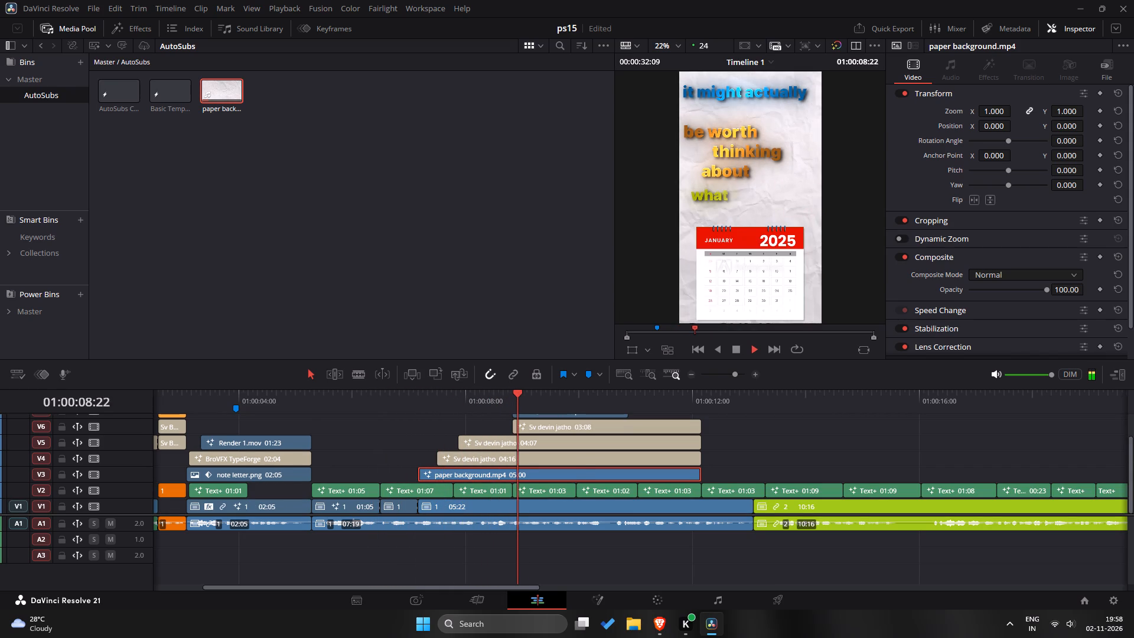
{"action": "left_click_drag", "start_coordinate": [518, 405], "coordinate": [398, 421]}
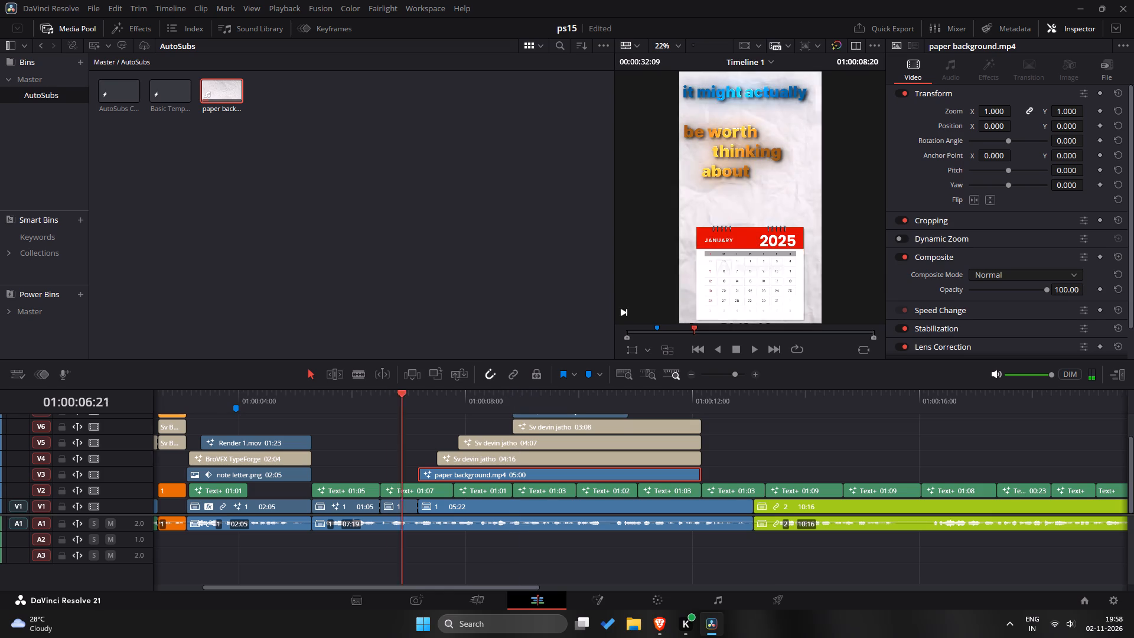
{"action": "left_click_drag", "start_coordinate": [398, 421], "coordinate": [382, 422]}
{"action": "key", "text": "space"}
{"action": "key", "text": "space"}
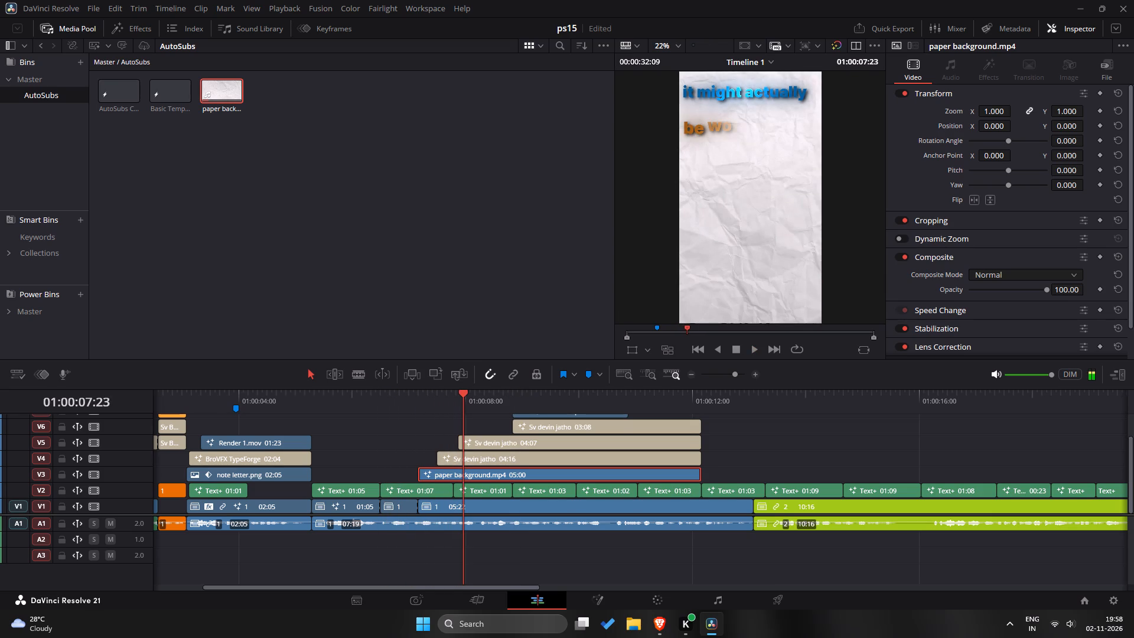
Add markers to the paper background clip at the text line starts: 01:00:07:12, 01:00:07:21 and 01:00:08:20.
{"action": "scroll", "coordinate": [507, 513], "scroll_direction": "up", "scroll_amount": 1}
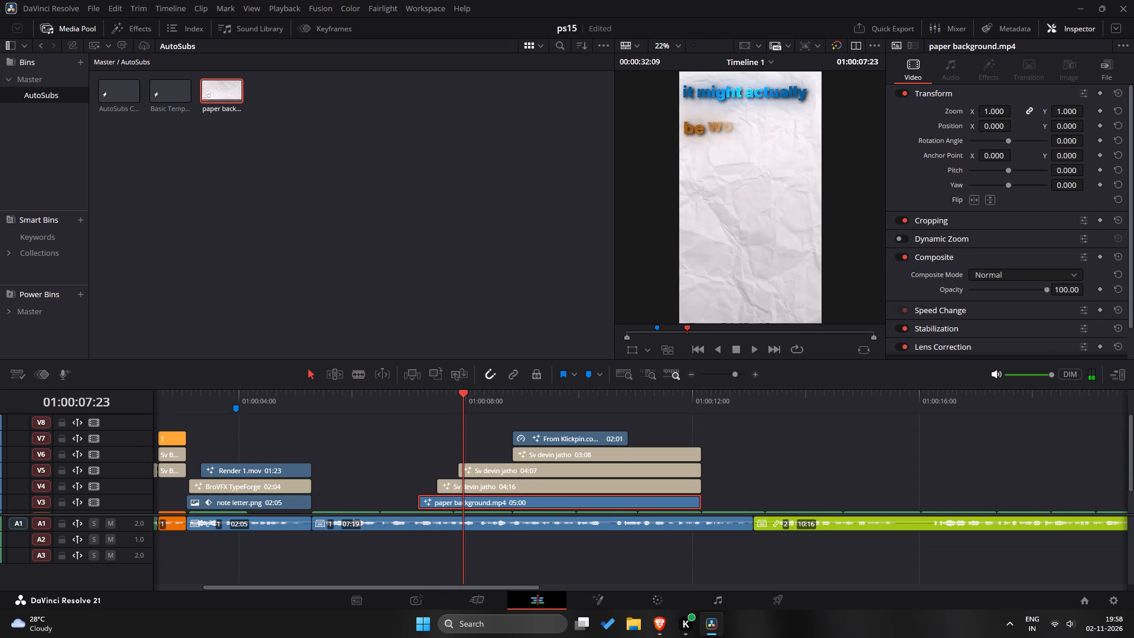
{"action": "left_click_drag", "start_coordinate": [465, 397], "coordinate": [458, 398]}
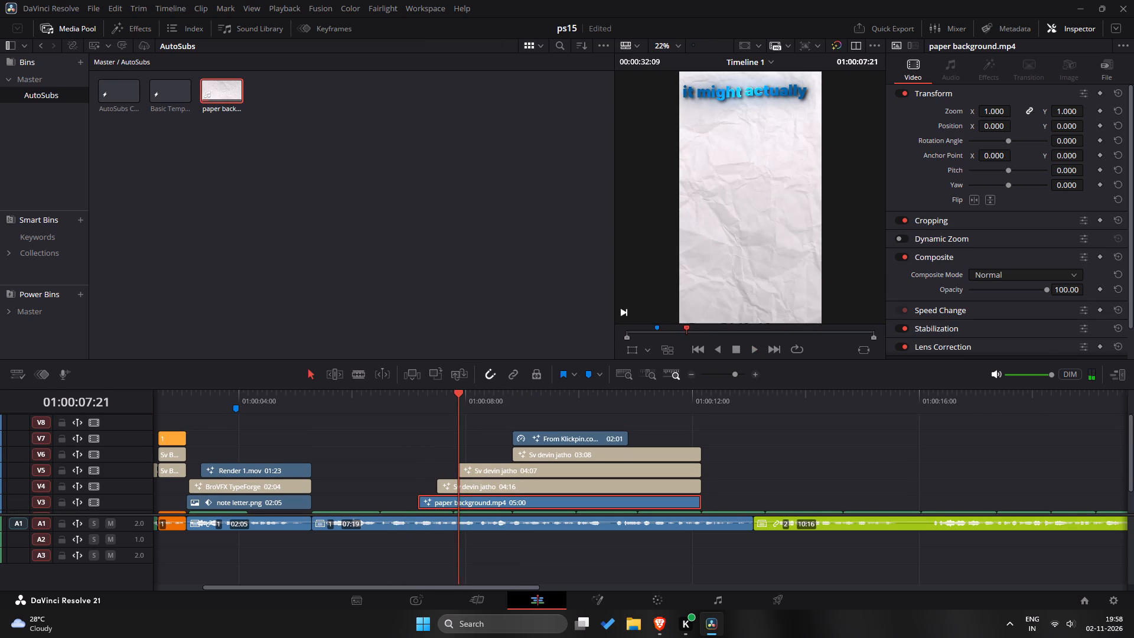
{"action": "left_click_drag", "start_coordinate": [458, 402], "coordinate": [434, 401]}
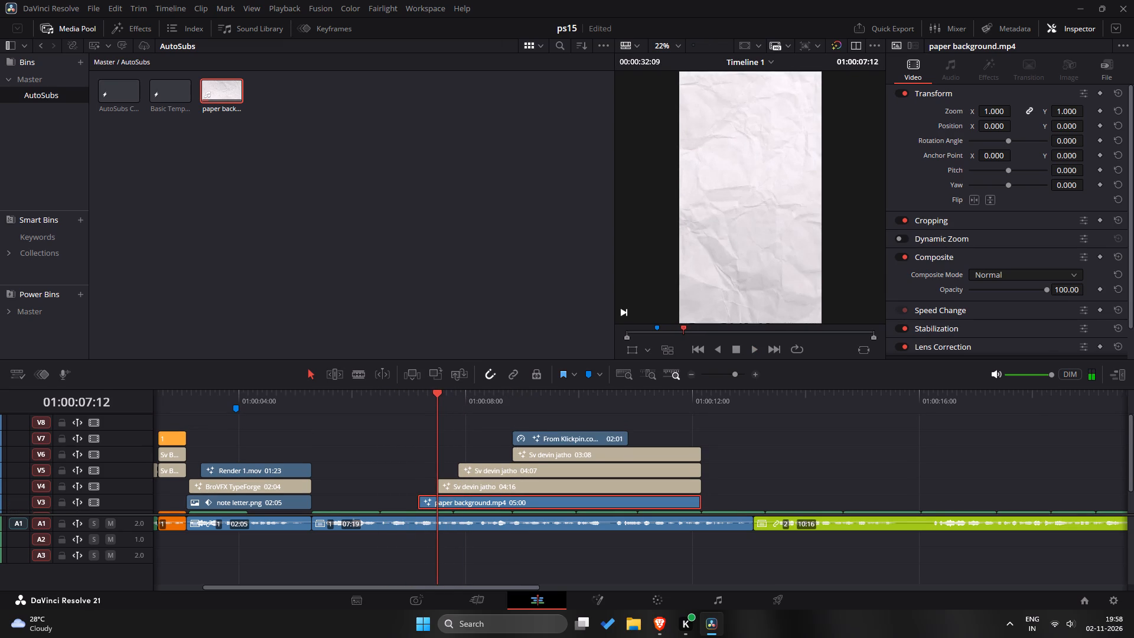
{"action": "left_click", "coordinate": [589, 375]}
{"action": "left_click_drag", "start_coordinate": [434, 395], "coordinate": [457, 396]}
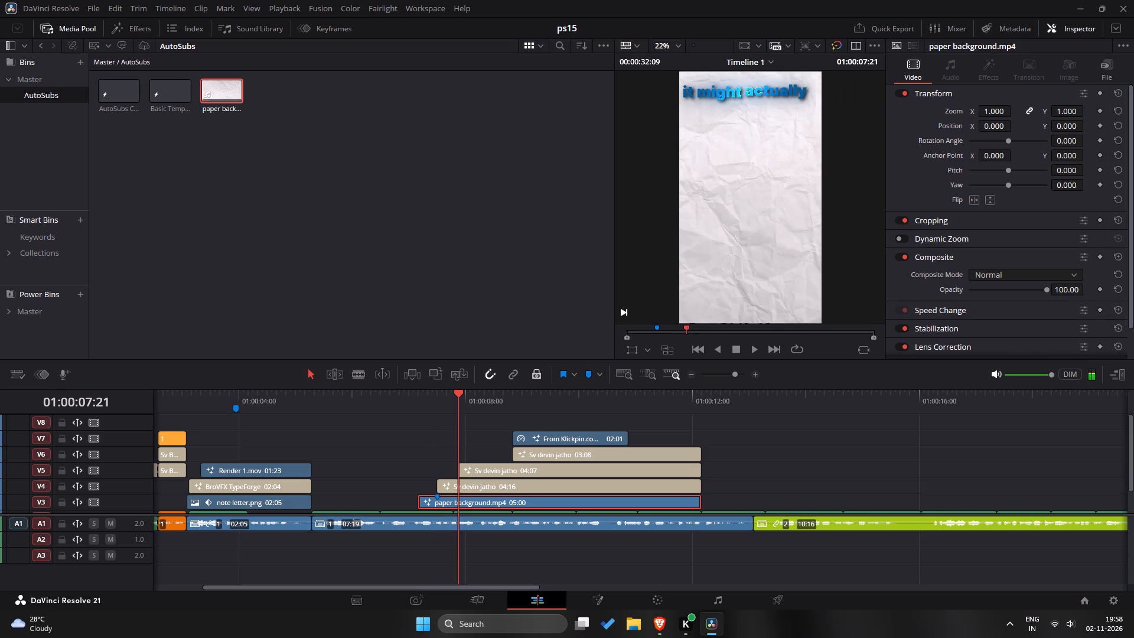
{"action": "left_click", "coordinate": [590, 377]}
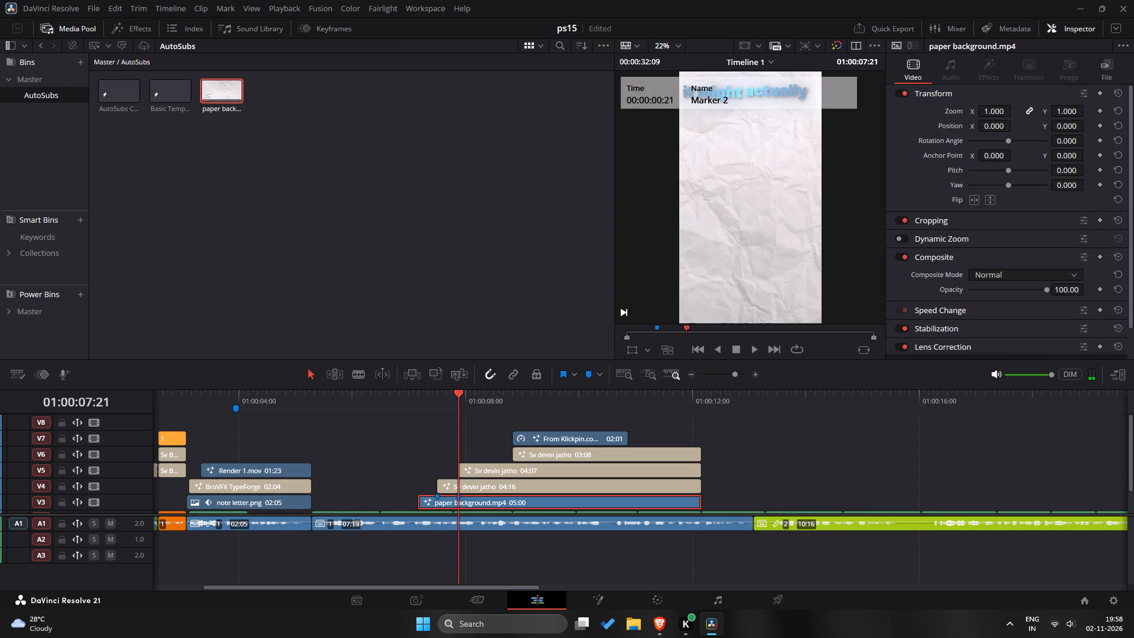
{"action": "left_click_drag", "start_coordinate": [460, 396], "coordinate": [514, 403]}
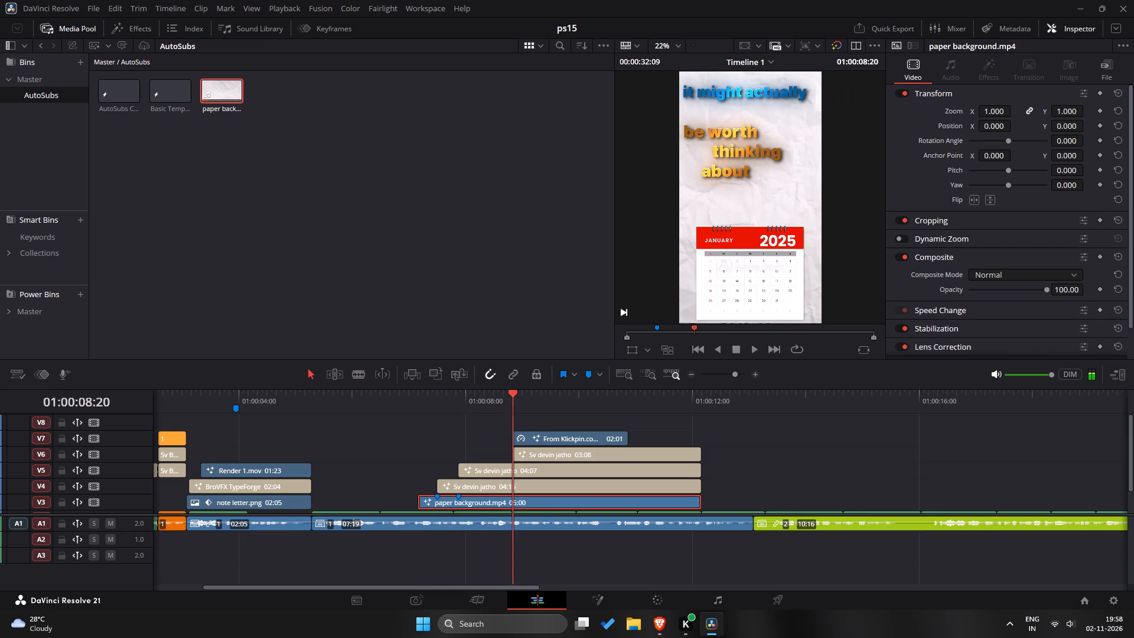
{"action": "left_click", "coordinate": [590, 378]}
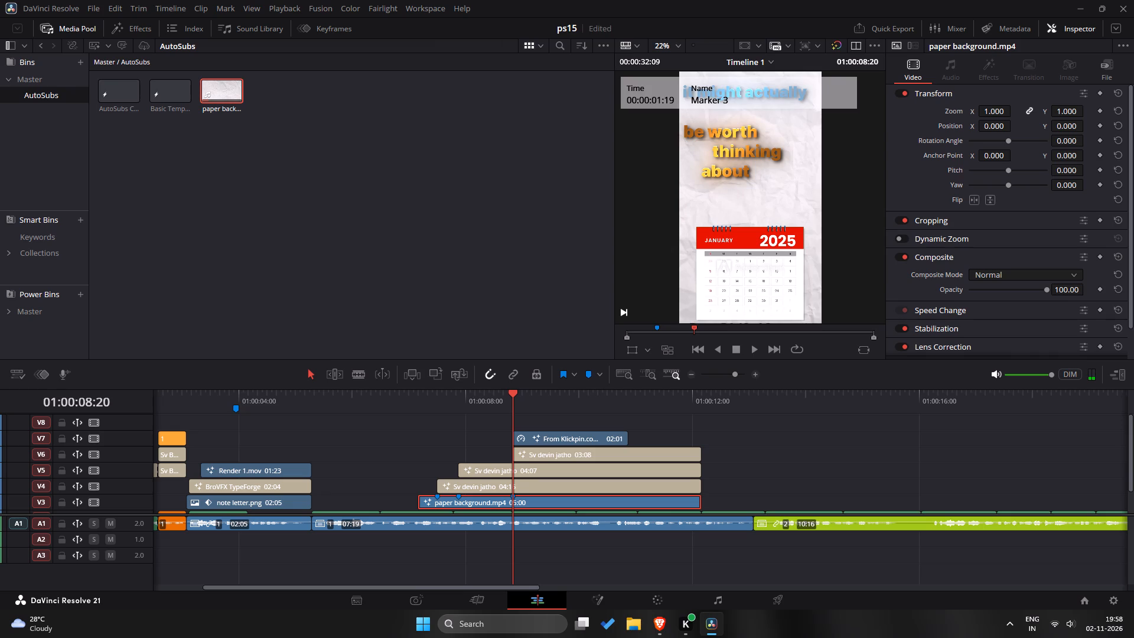
{"action": "left_click", "coordinate": [572, 414]}
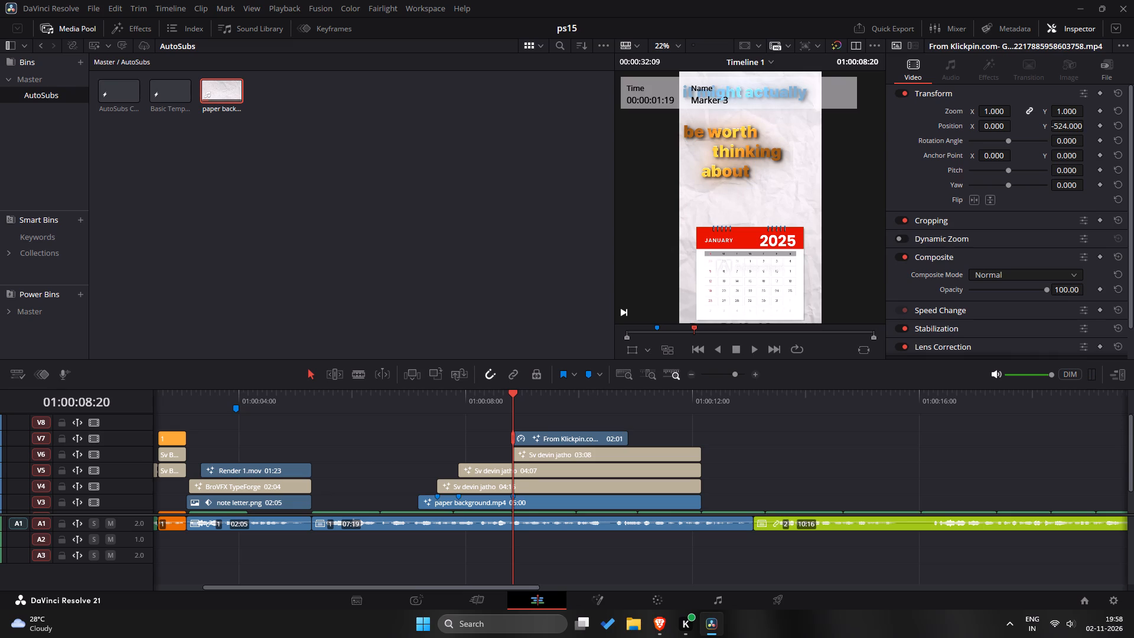
Move the calendar clip on V7 later to start at 01:00:09:13, playing the section to check its timing against the text.
{"action": "key", "text": "space"}
{"action": "key", "text": "space"}
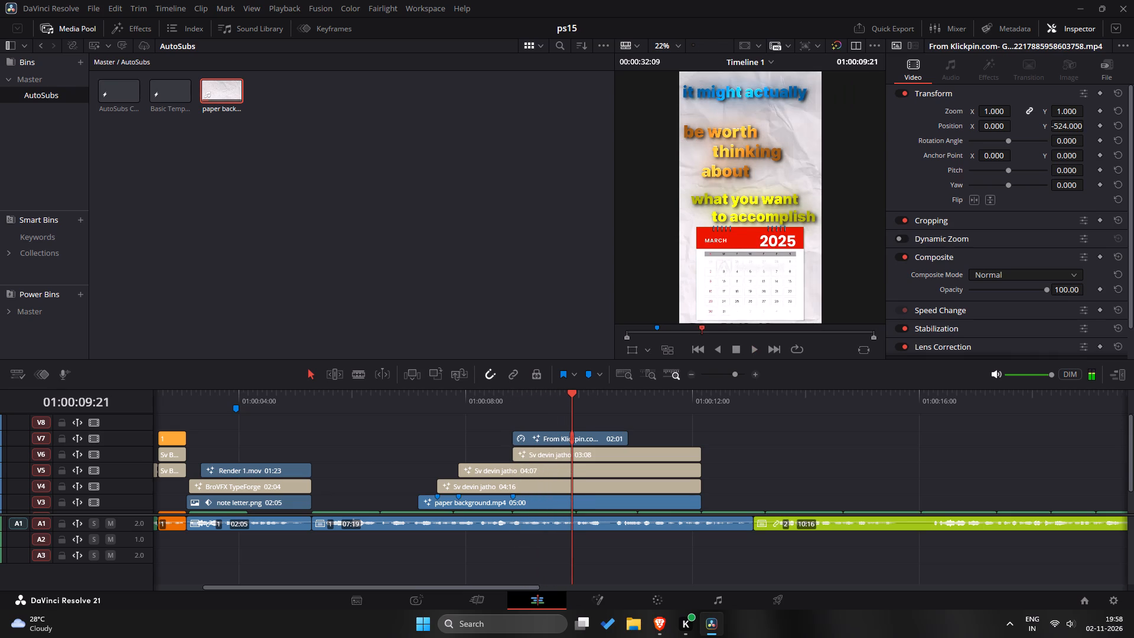
{"action": "left_click_drag", "start_coordinate": [567, 435], "coordinate": [609, 433]}
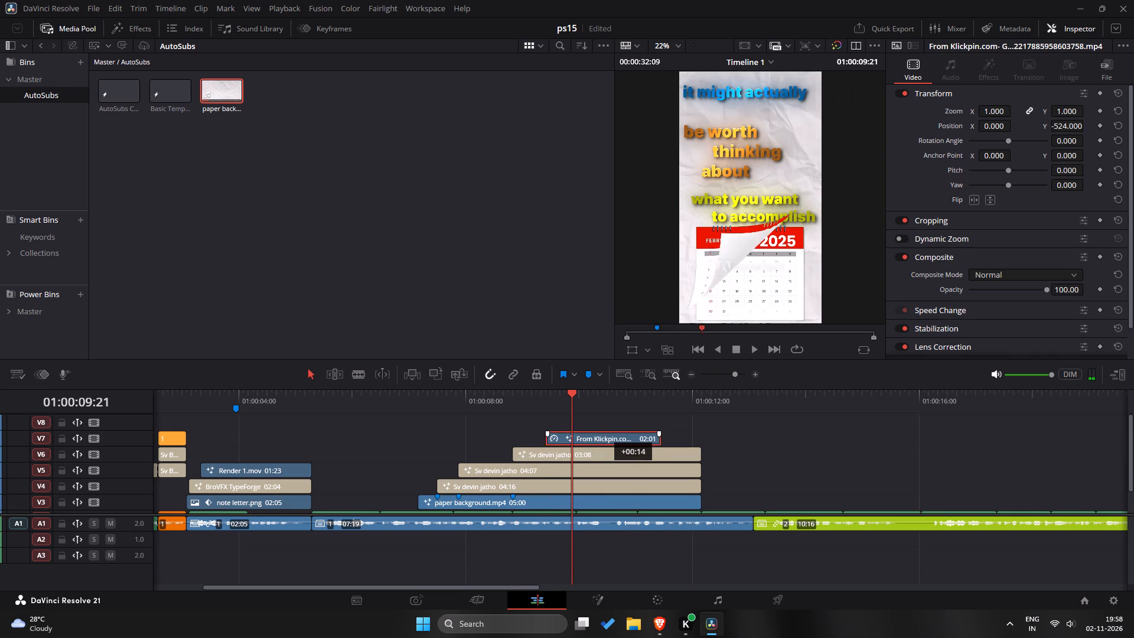
{"action": "left_click_drag", "start_coordinate": [609, 433], "coordinate": [617, 433]}
{"action": "left_click_drag", "start_coordinate": [563, 399], "coordinate": [490, 410]}
{"action": "key", "text": "space"}
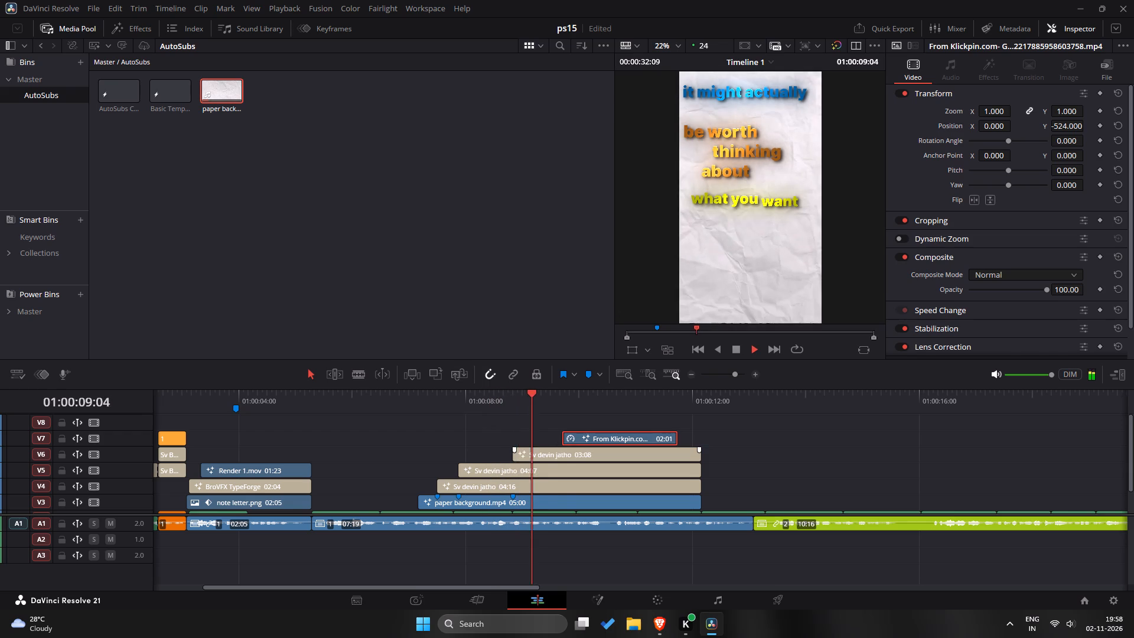
{"action": "key", "text": "space"}
{"action": "left_click_drag", "start_coordinate": [611, 438], "coordinate": [603, 438]}
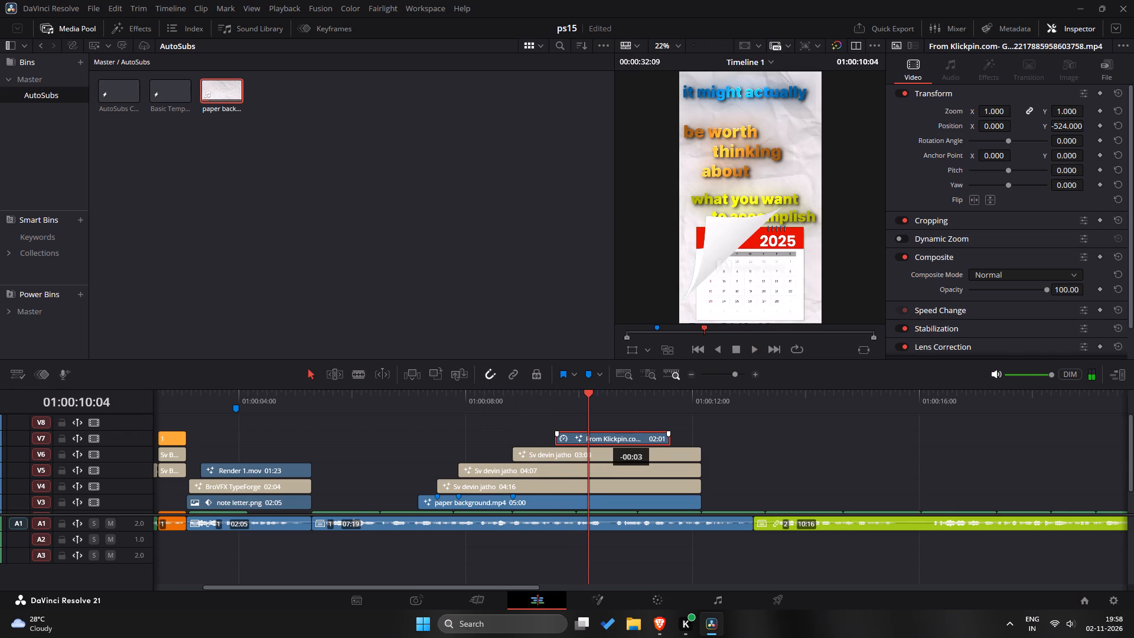
{"action": "left_click_drag", "start_coordinate": [603, 438], "coordinate": [600, 438]}
{"action": "left_click_drag", "start_coordinate": [583, 401], "coordinate": [524, 405]}
{"action": "key", "text": "space"}
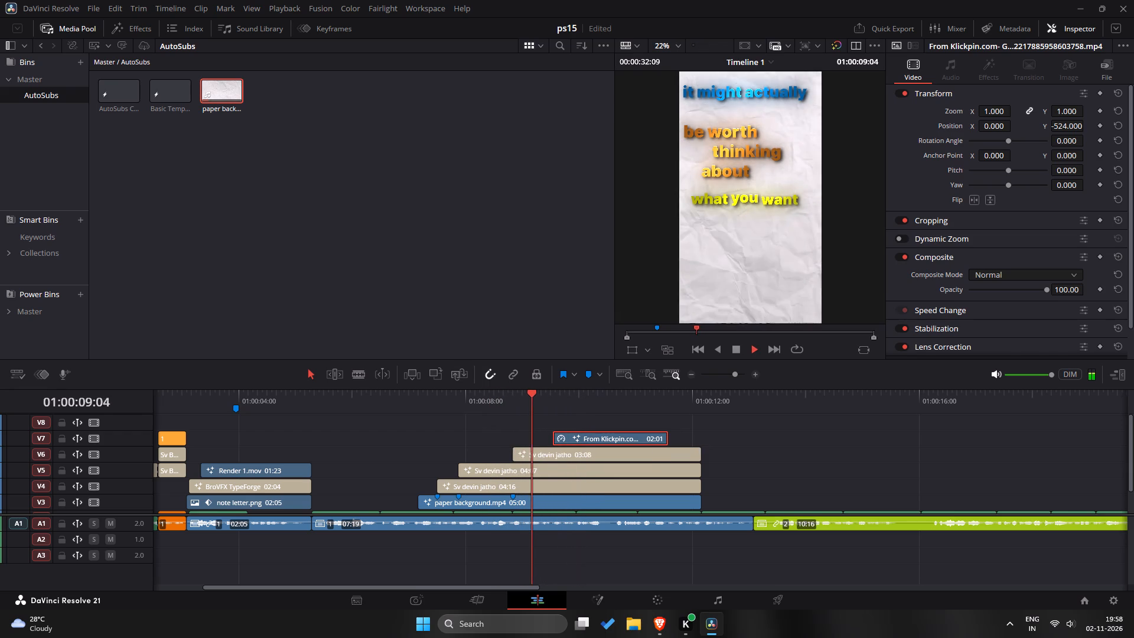
{"action": "key", "text": "space"}
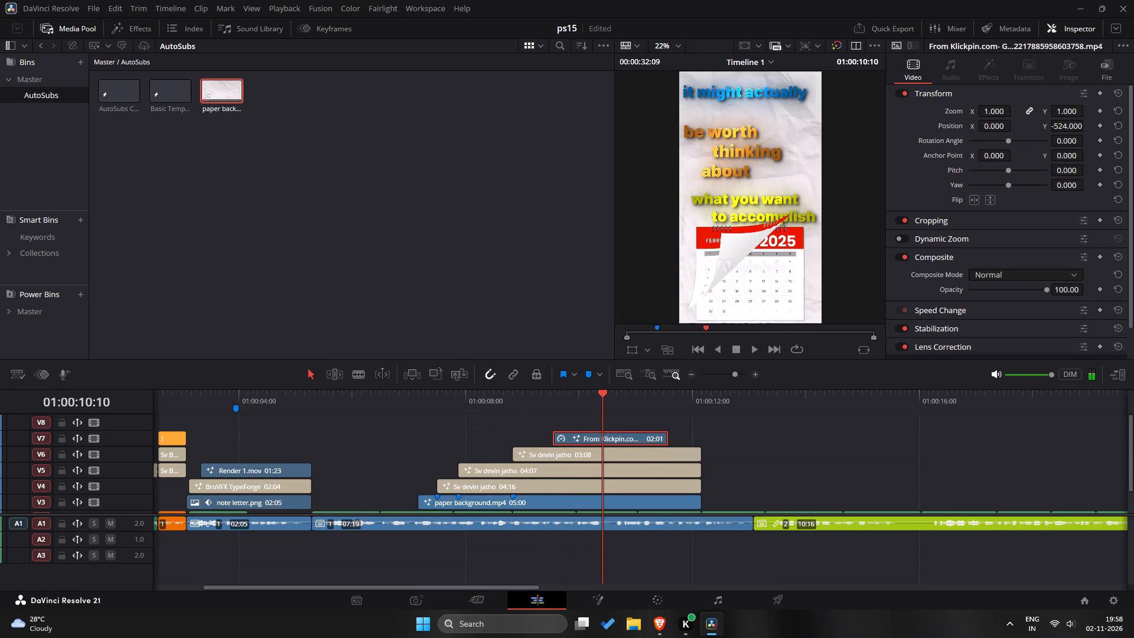
Add a marker to the paper background clip at the calendar clip's start, 01:00:09:13.
{"action": "left_click", "coordinate": [500, 499]}
{"action": "left_click_drag", "start_coordinate": [592, 393], "coordinate": [500, 411]}
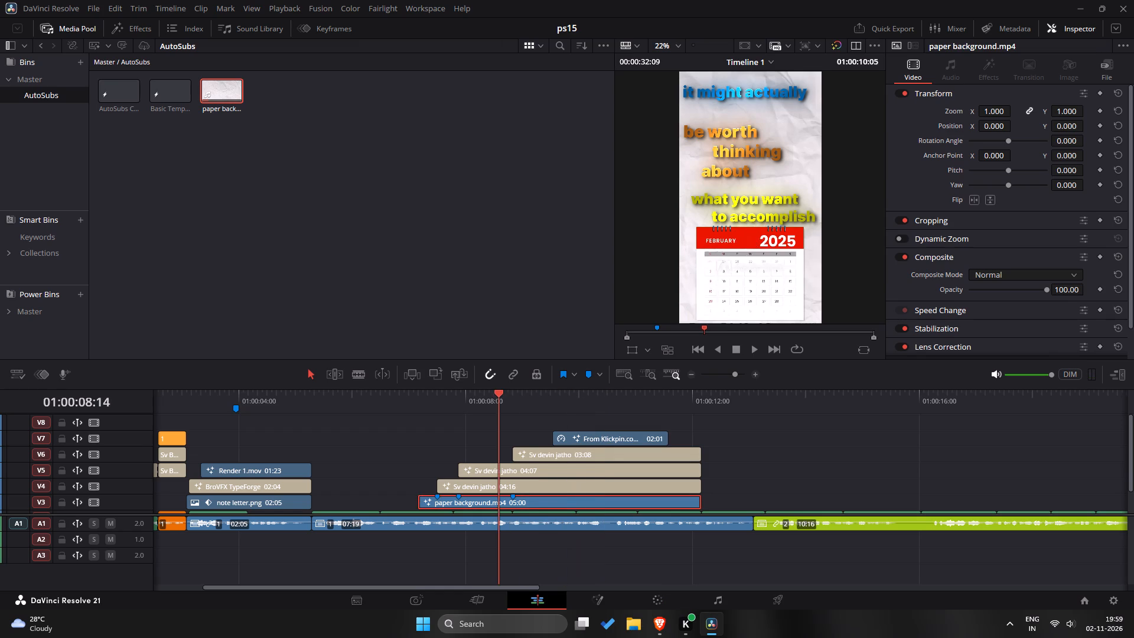
{"action": "left_click_drag", "start_coordinate": [500, 411], "coordinate": [549, 416]}
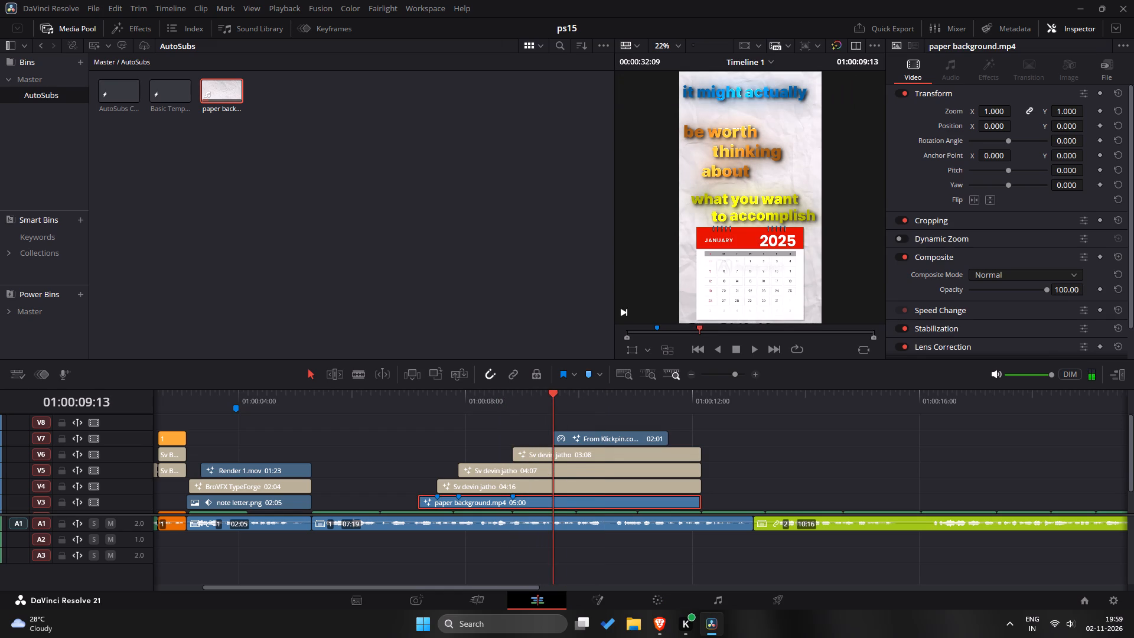
{"action": "left_click", "coordinate": [584, 377]}
Open the paper background clip in the Fusion page and go to frame 0.
{"action": "left_click", "coordinate": [549, 500]}
{"action": "right_click", "coordinate": [549, 500]}
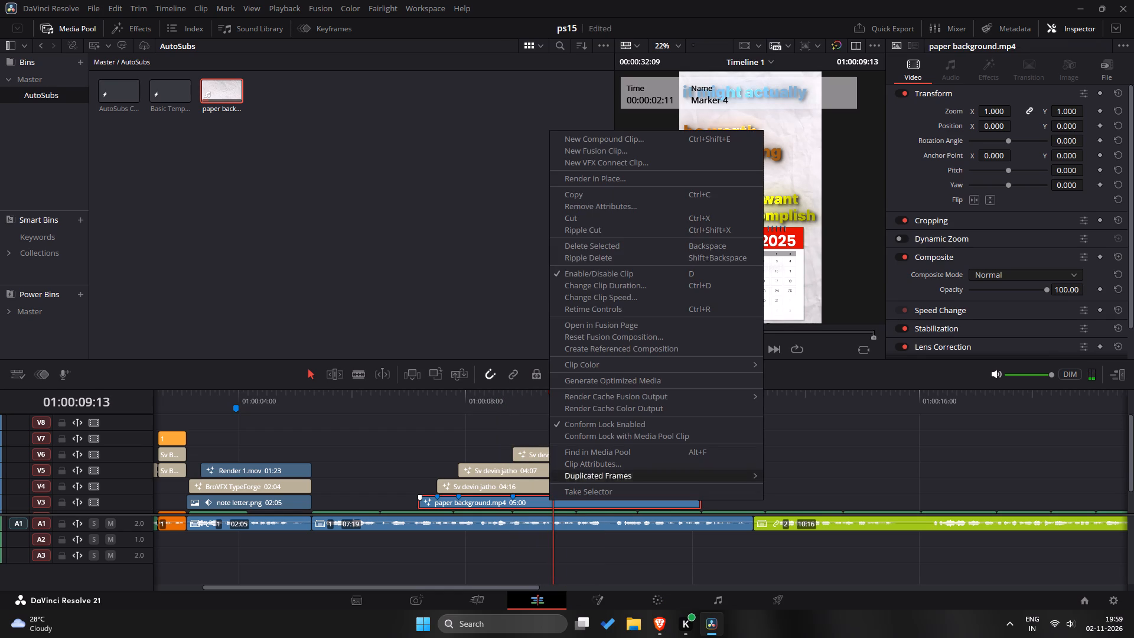
{"action": "left_click", "coordinate": [599, 326]}
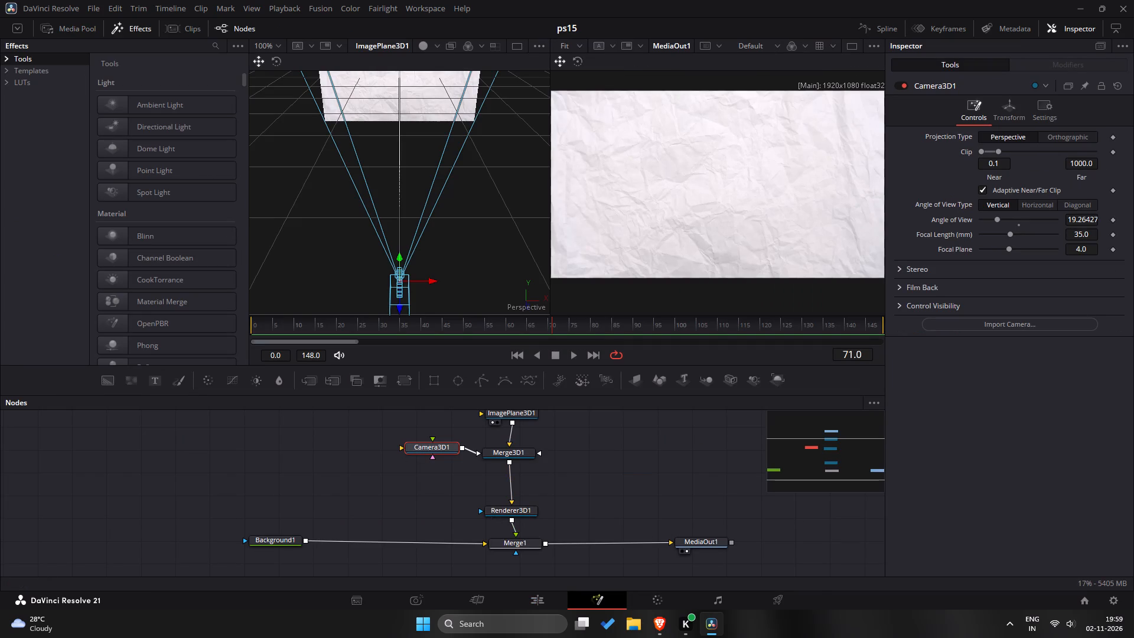
{"action": "left_click_drag", "start_coordinate": [280, 323], "coordinate": [234, 328]}
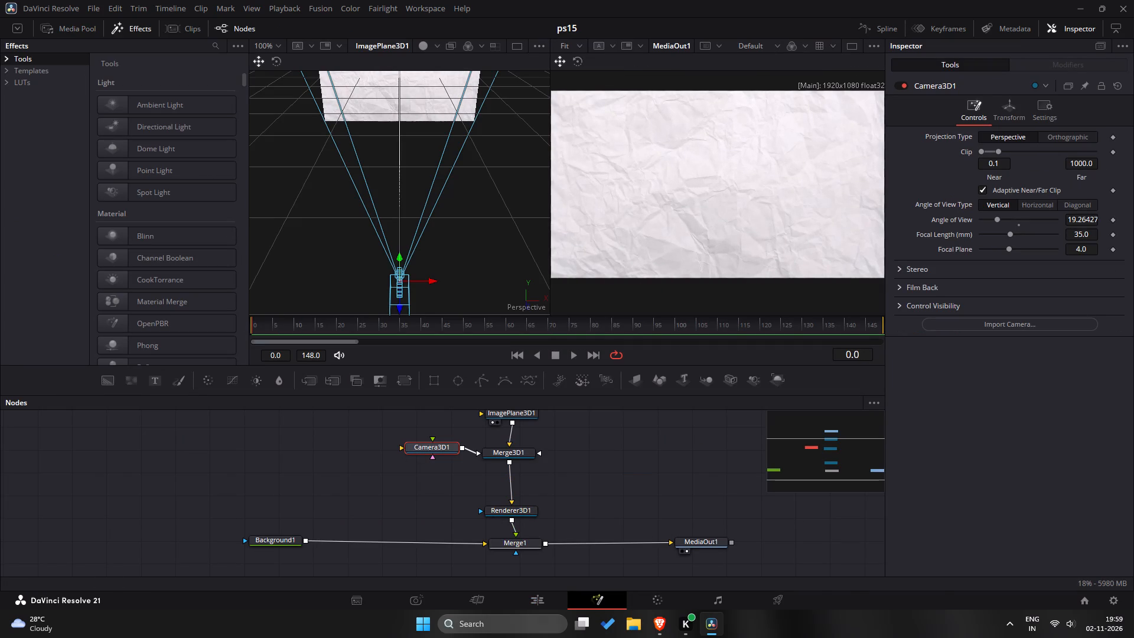
Switch to the browser's 3D camera tutorial and skip ahead to see how the renderer's camera is configured.
{"action": "key", "text": "alt+Tab"}
{"action": "left_click", "coordinate": [455, 420]}
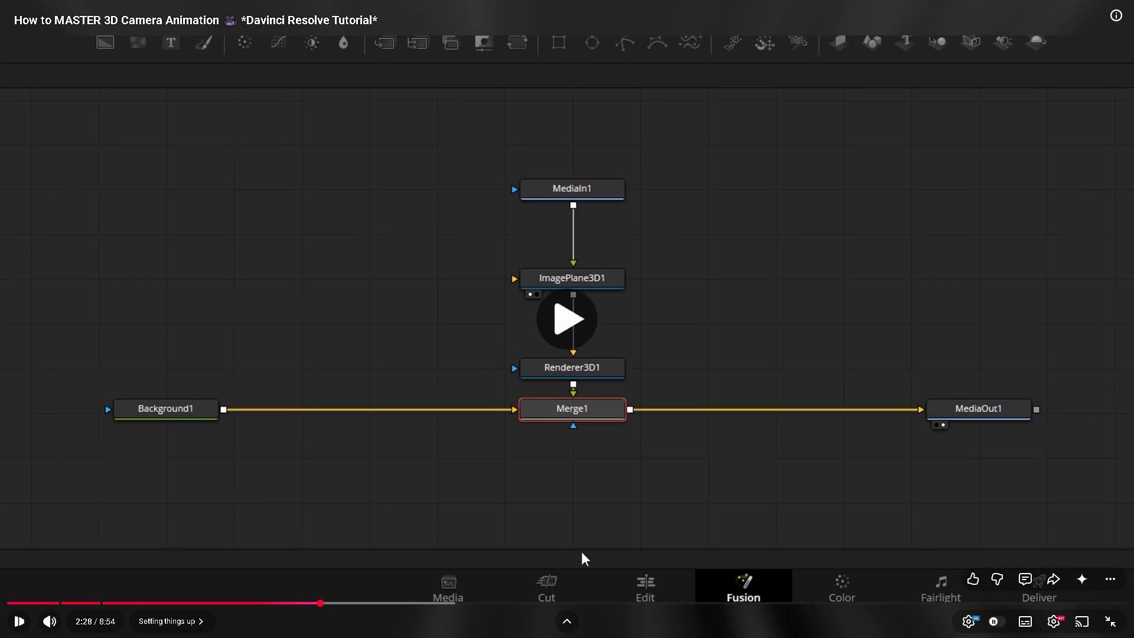
{"action": "key", "text": "Right"}
{"action": "key", "text": "Right"}
{"action": "key", "text": "Right"}
{"action": "key", "text": "Right"}
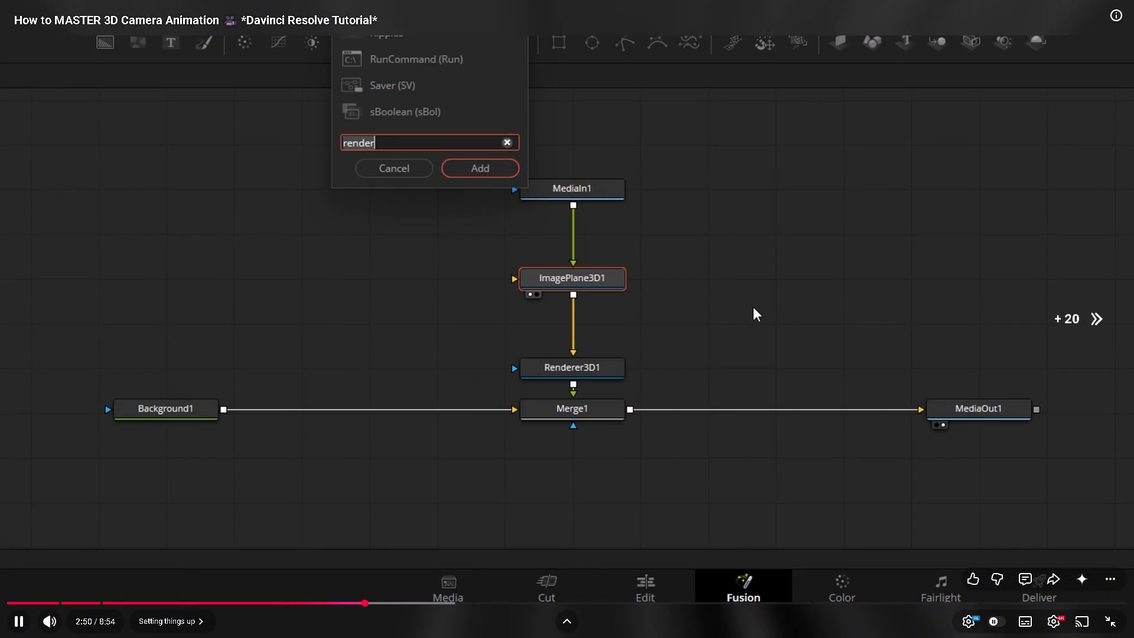
{"action": "key", "text": "Right"}
{"action": "key", "text": "Right"}
{"action": "key", "text": "Right"}
{"action": "key", "text": "Right"}
{"action": "key", "text": "Right"}
{"action": "key", "text": "Right"}
{"action": "key", "text": "Right"}
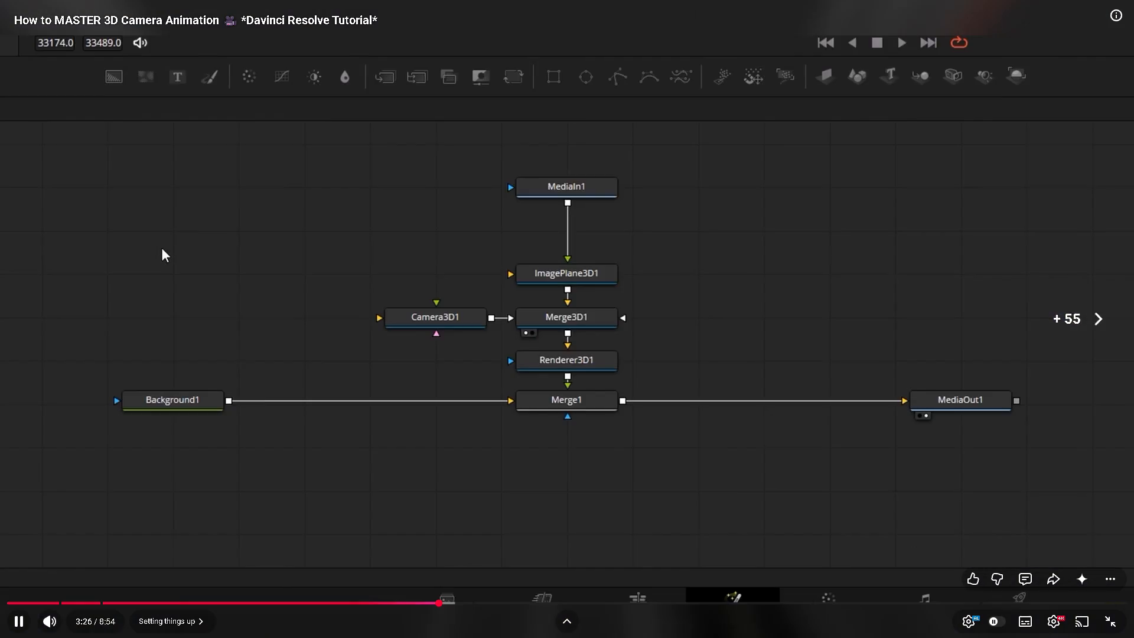
{"action": "key", "text": "Left"}
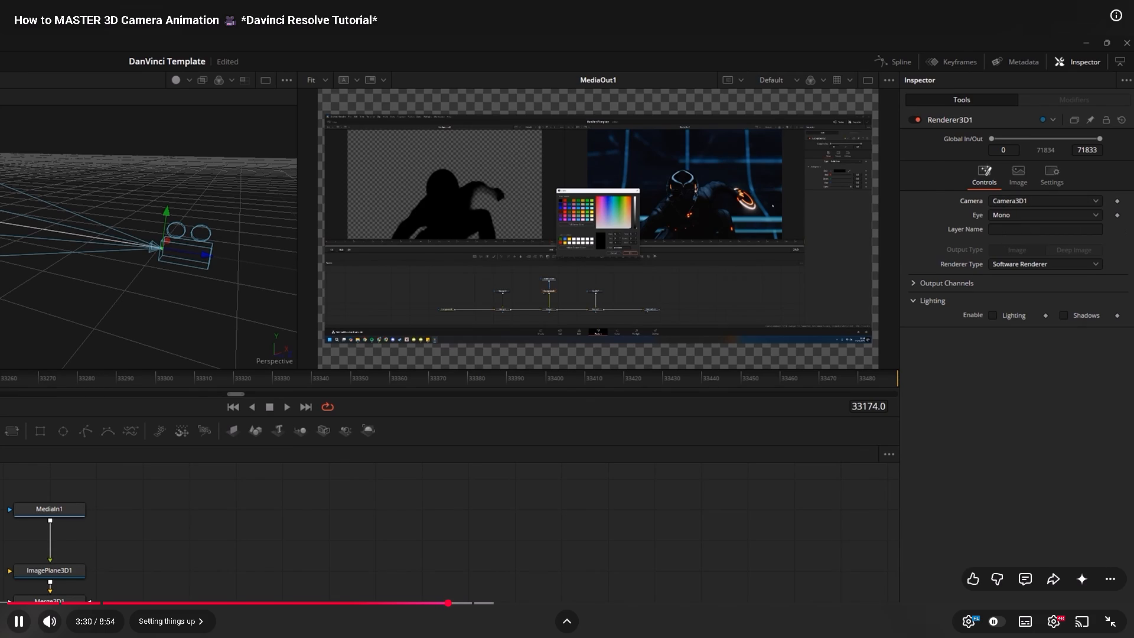
{"action": "key", "text": "alt+Tab"}
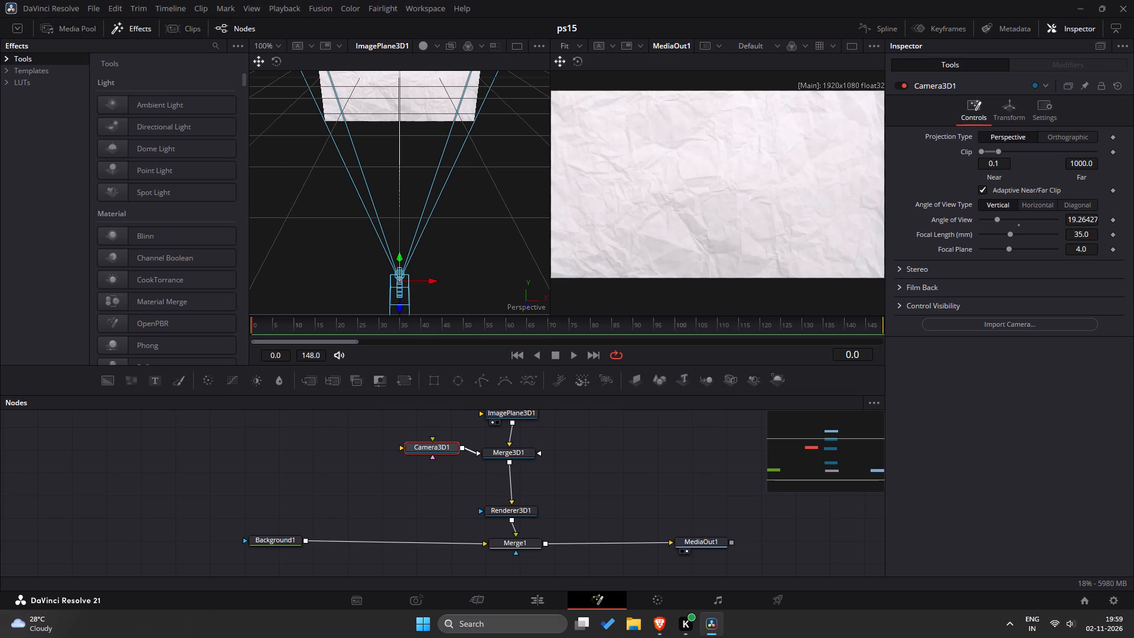
Set Renderer3D1's camera to Camera3D1.
{"action": "left_click", "coordinate": [500, 511]}
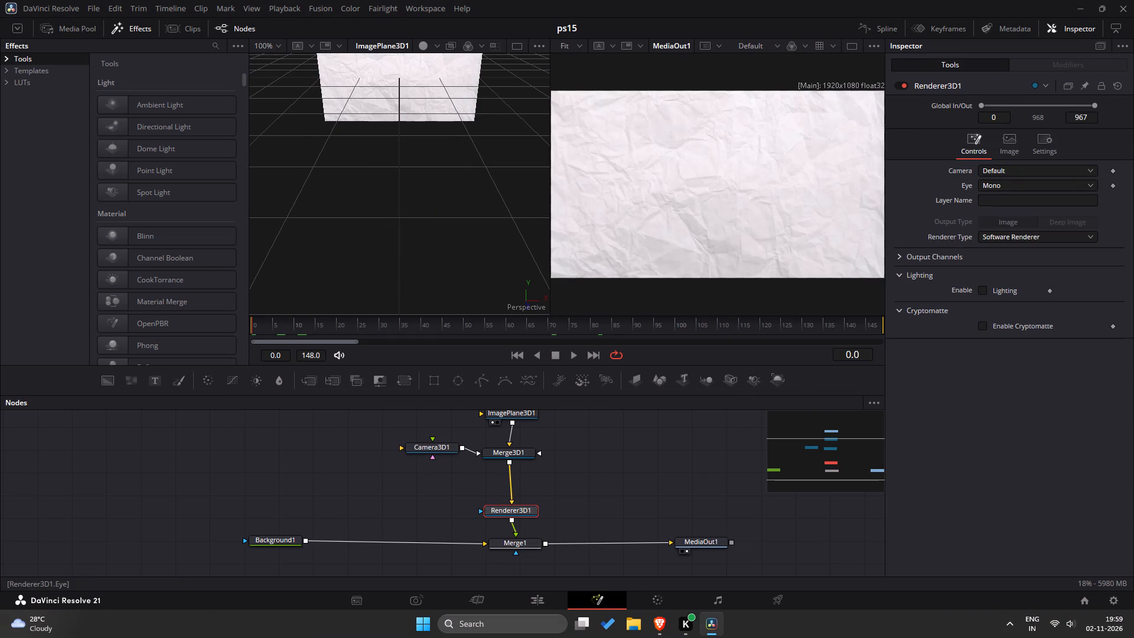
{"action": "left_click", "coordinate": [996, 170]}
{"action": "left_click", "coordinate": [999, 205]}
Switch back to the browser tutorial and skim its Animating section to see how the camera's transform is animated.
{"action": "key", "text": "alt+Tab"}
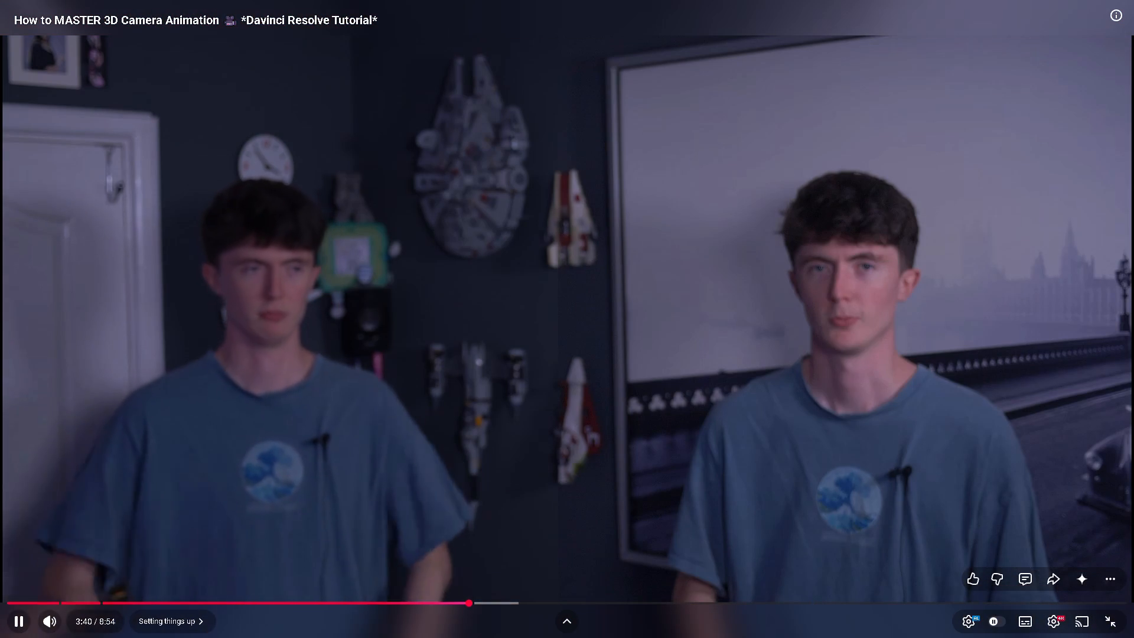
{"action": "key", "text": "Right"}
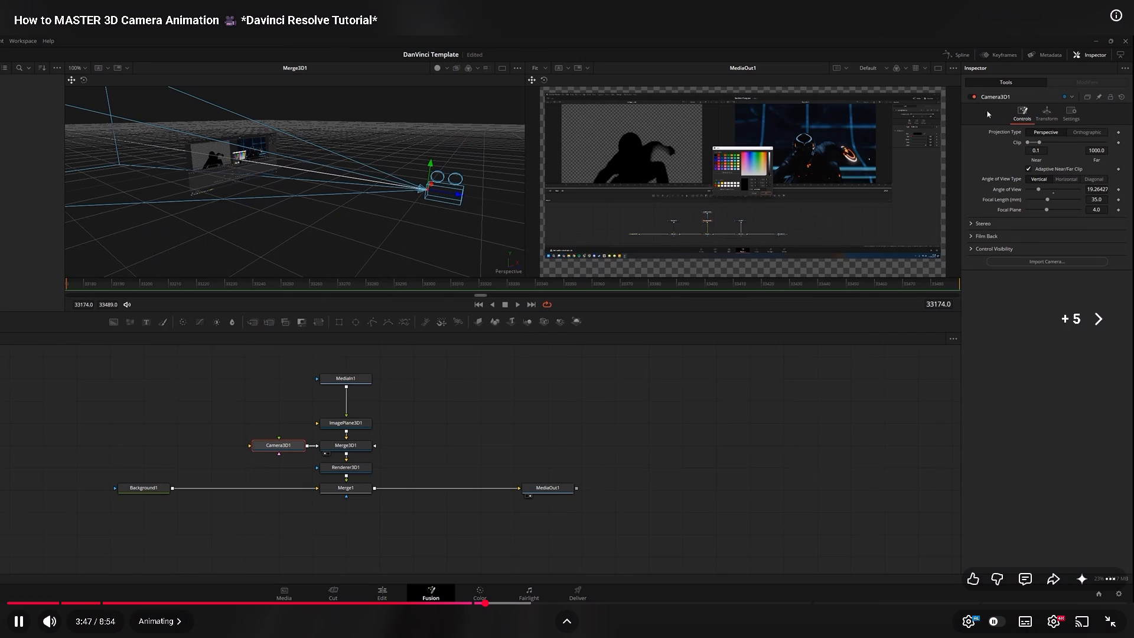
{"action": "key", "text": "Right"}
{"action": "key", "text": "Right"}
{"action": "key", "text": "Right"}
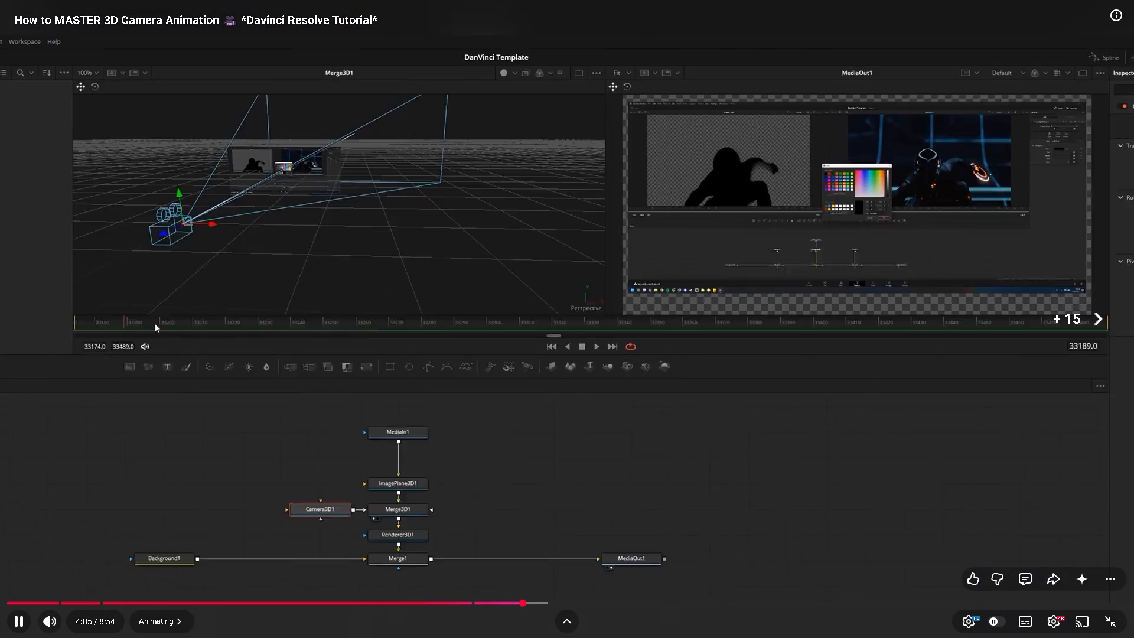
{"action": "key", "text": "Right"}
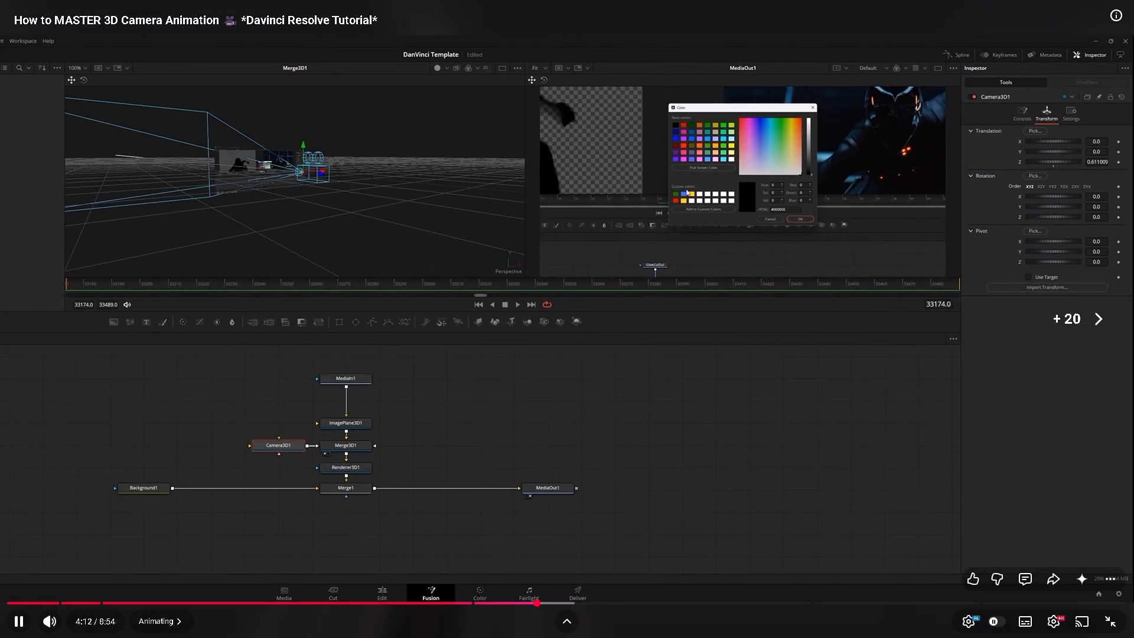
{"action": "key", "text": "Escape"}
{"action": "left_click", "coordinate": [455, 281]}
{"action": "key", "text": "alt+Tab"}
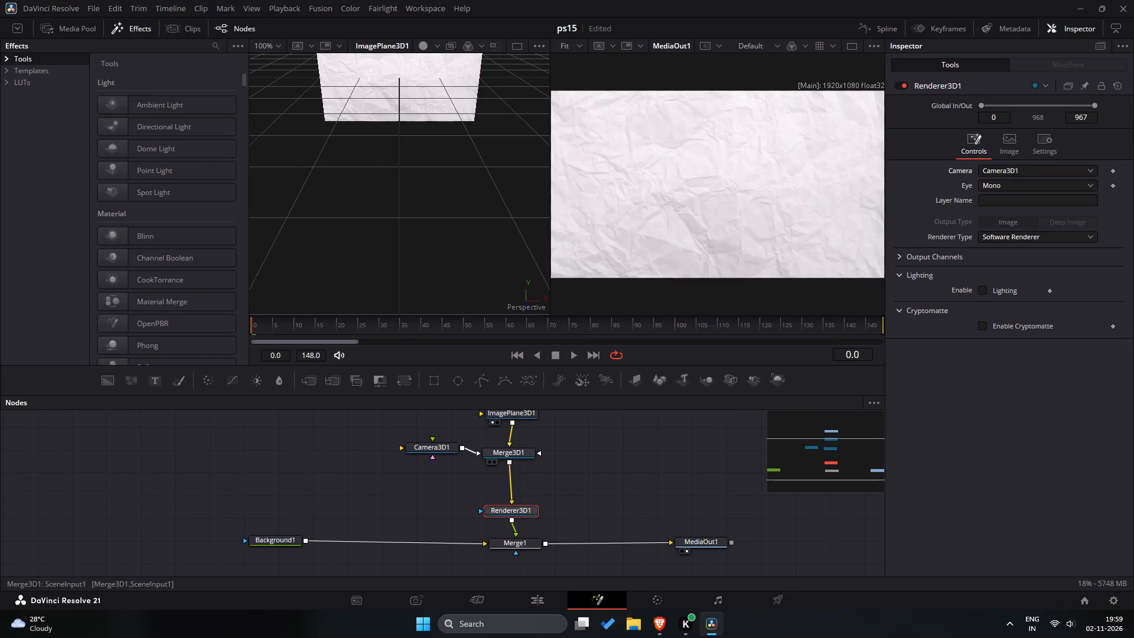
Locate the paper background clip's first marker at 01:00:07:12 on the Edit page and reopen the clip in Fusion at that frame.
{"action": "left_click_drag", "start_coordinate": [291, 322], "coordinate": [232, 323]}
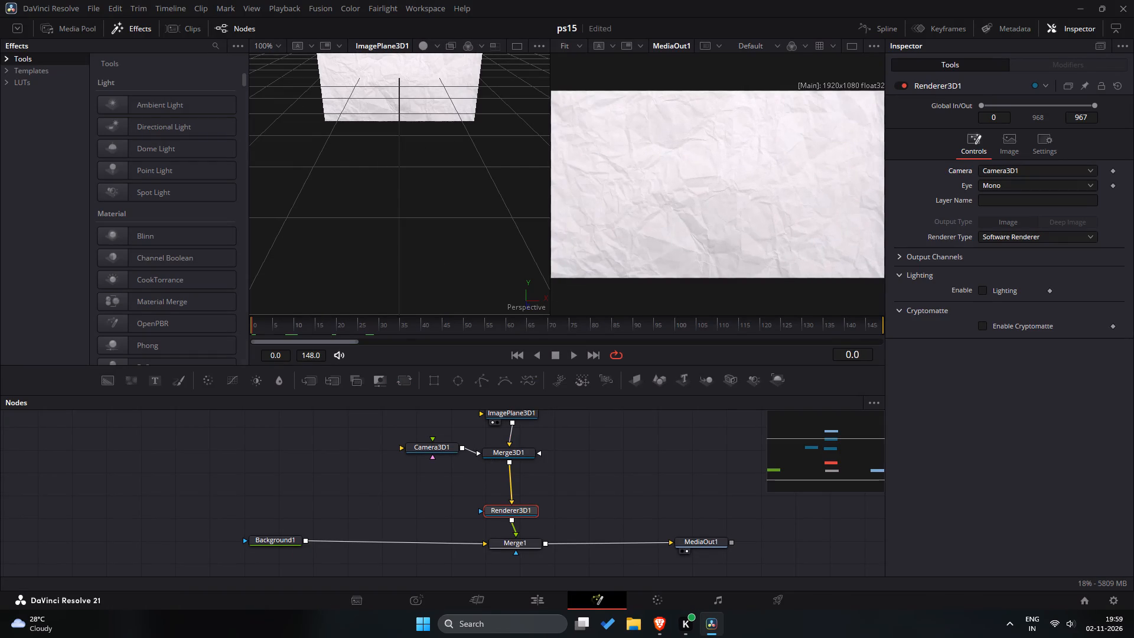
{"action": "left_click", "coordinate": [532, 597]}
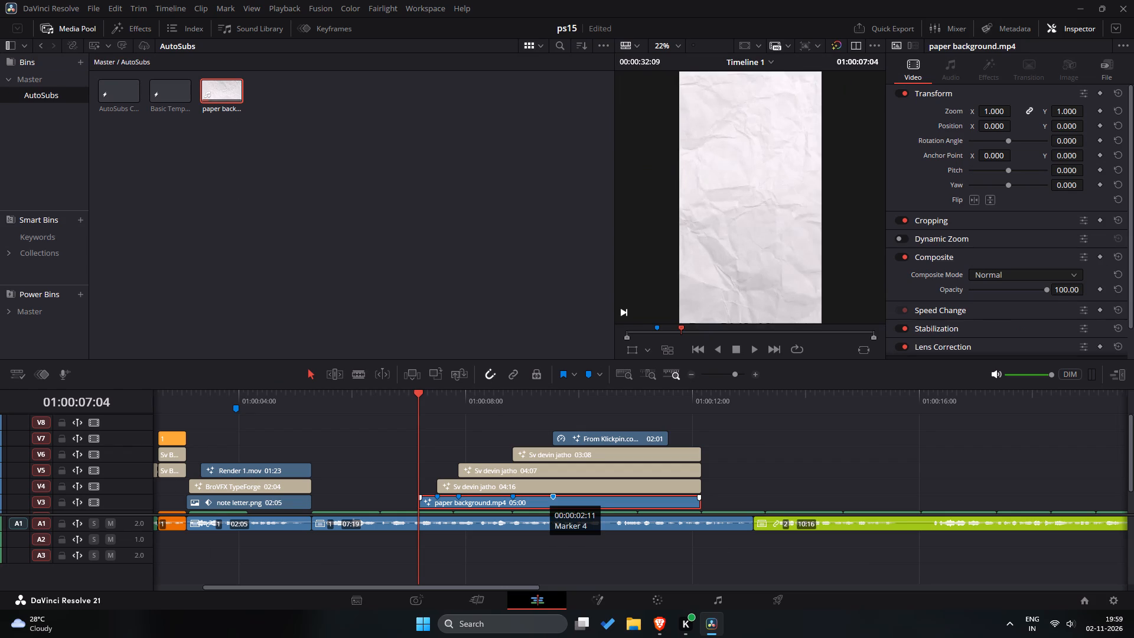
{"action": "key", "text": "Right"}
{"action": "key", "text": "Right"}
{"action": "key", "text": "Right"}
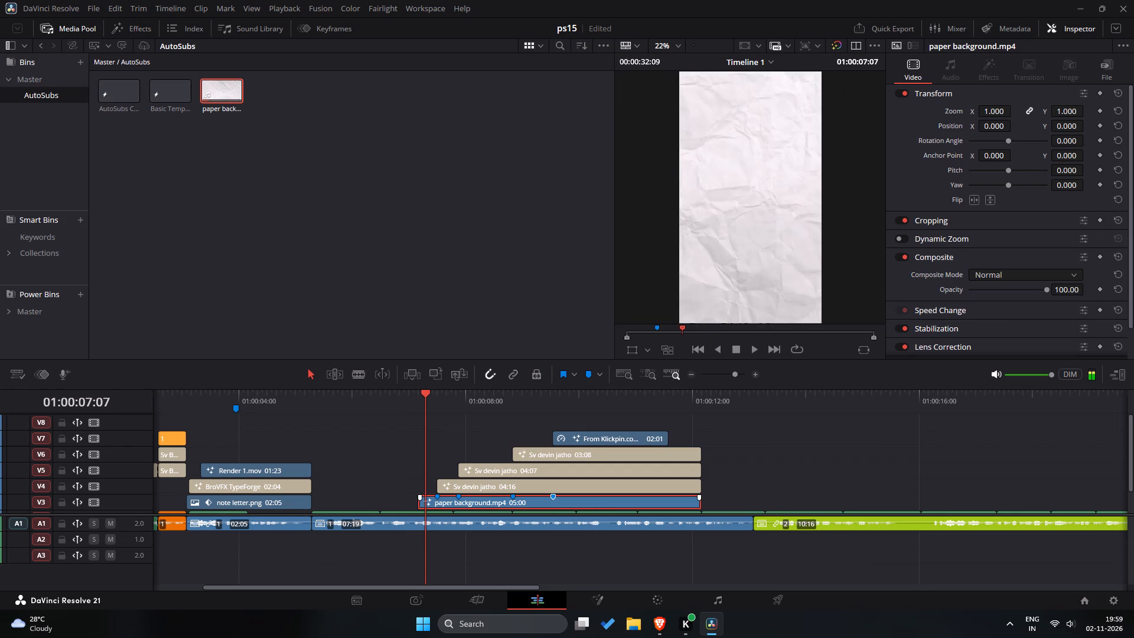
{"action": "key", "text": "Right"}
{"action": "key", "text": "Right"}
{"action": "key", "text": "Right"}
{"action": "key", "text": "Right"}
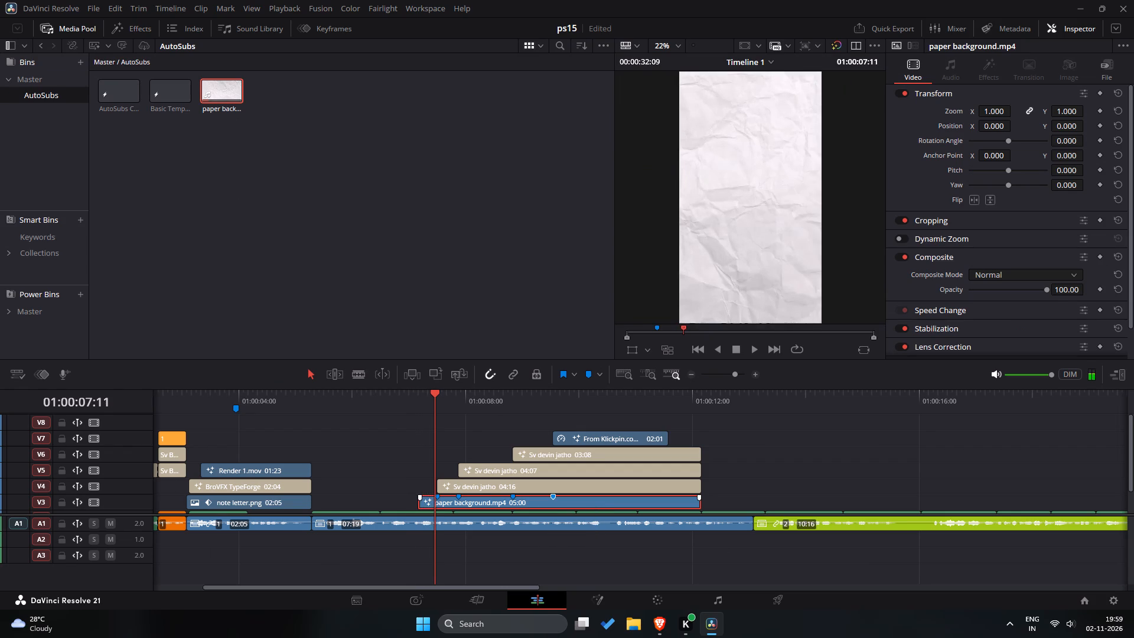
{"action": "key", "text": "Right"}
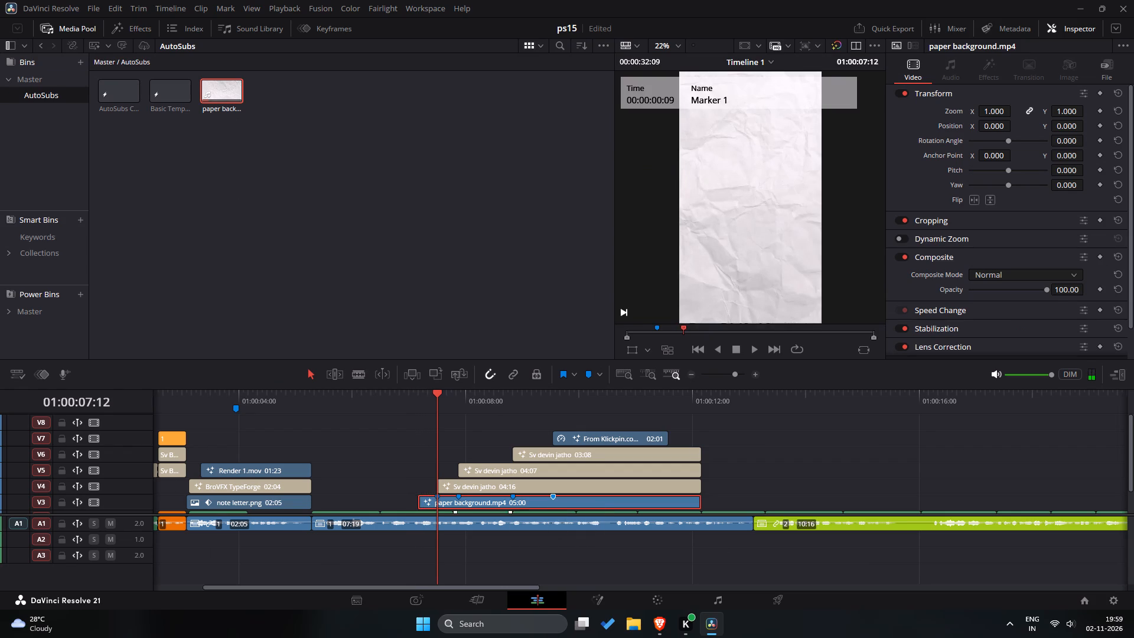
{"action": "right_click", "coordinate": [486, 502]}
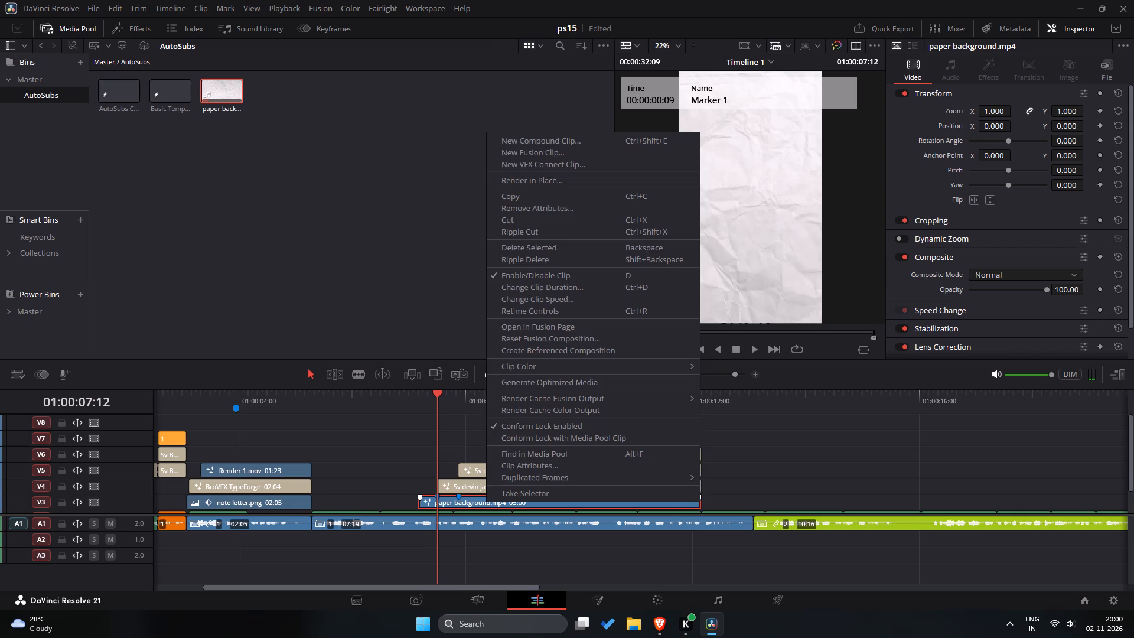
{"action": "left_click", "coordinate": [543, 325]}
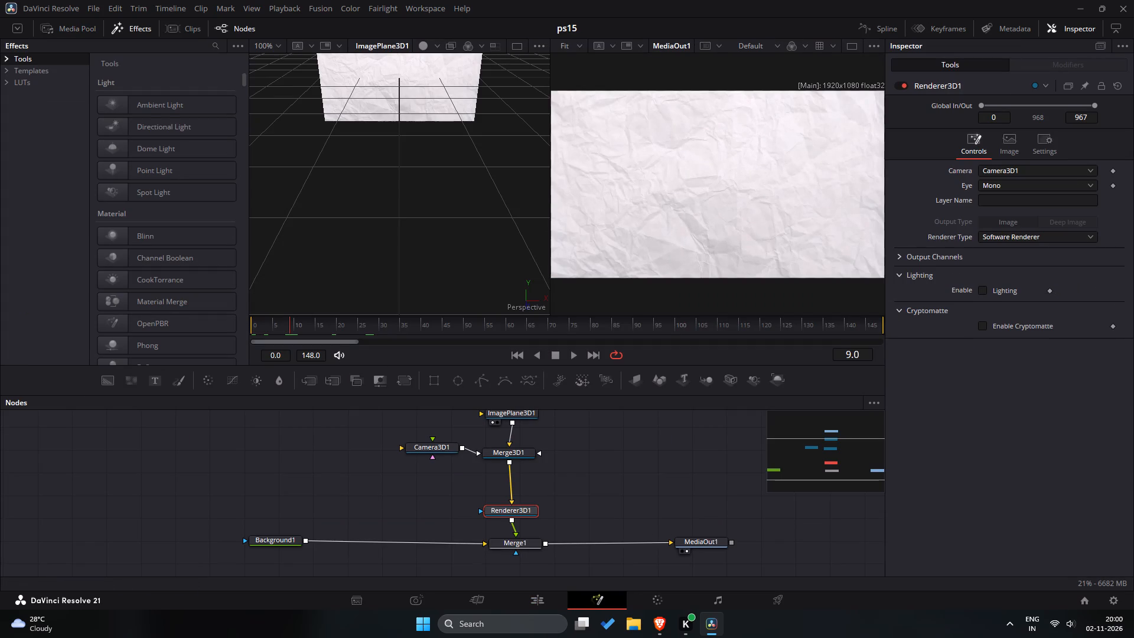
Play the Fusion composition from frame 0 to preview the paper background.
{"action": "left_click_drag", "start_coordinate": [293, 325], "coordinate": [245, 324]}
{"action": "key", "text": "space"}
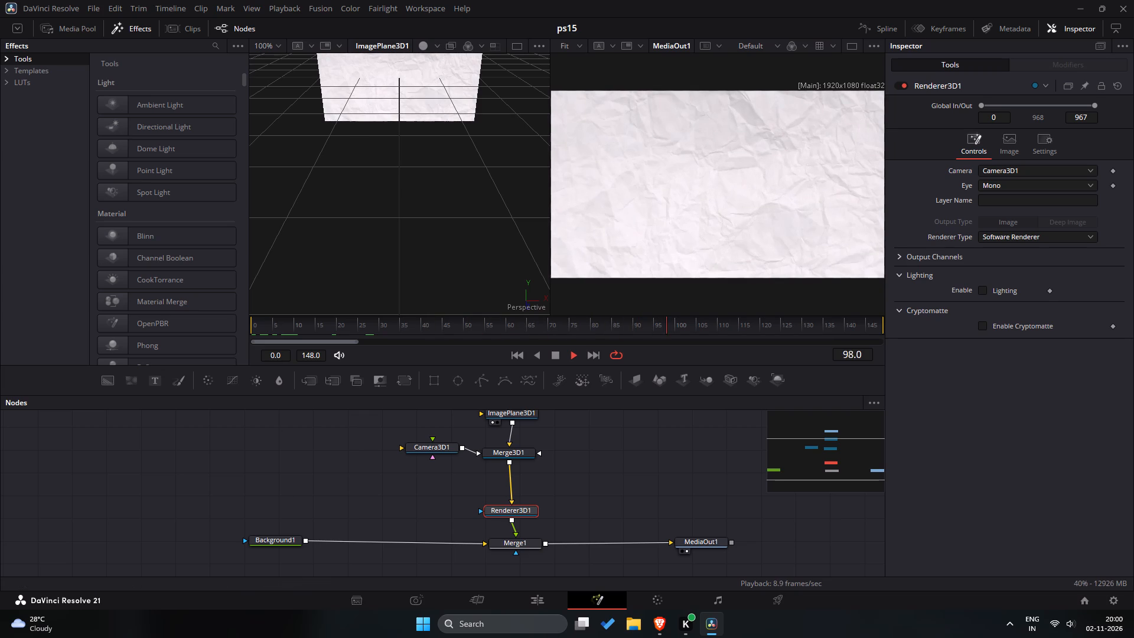
{"action": "scroll", "coordinate": [542, 507], "scroll_direction": "down", "scroll_amount": 1}
{"action": "scroll", "coordinate": [538, 493], "scroll_direction": "up", "scroll_amount": 1}
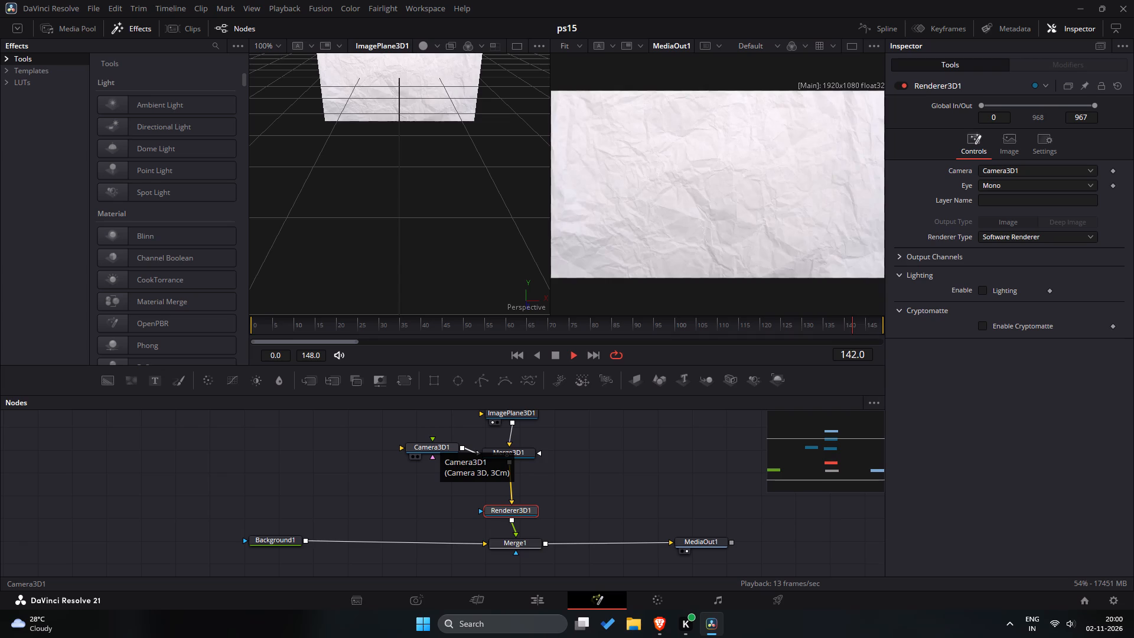
{"action": "key", "text": "space"}
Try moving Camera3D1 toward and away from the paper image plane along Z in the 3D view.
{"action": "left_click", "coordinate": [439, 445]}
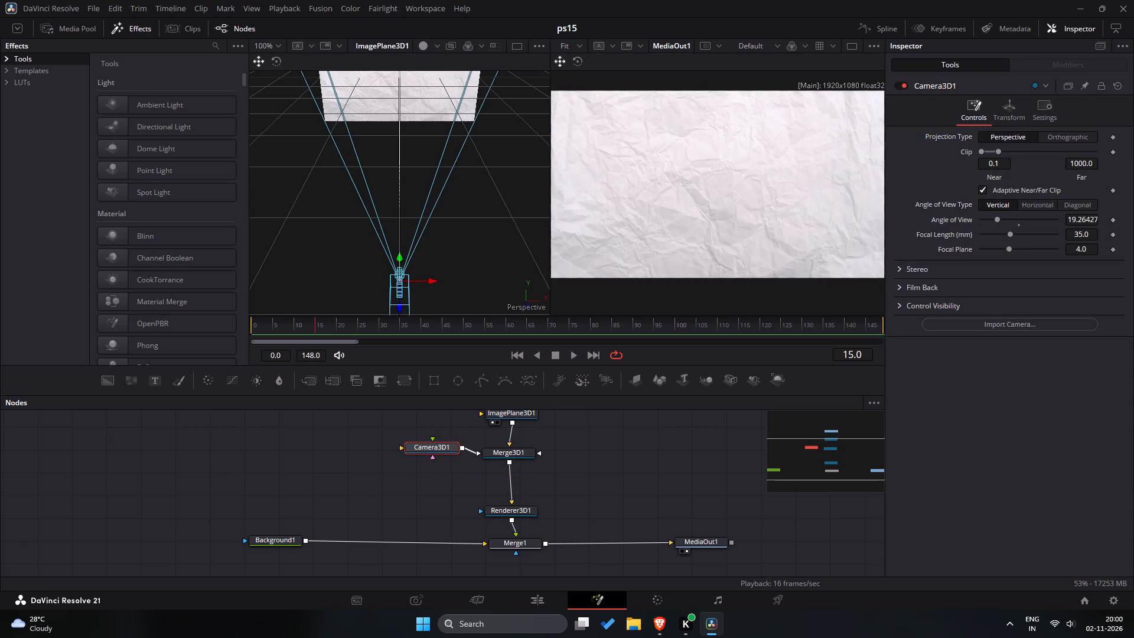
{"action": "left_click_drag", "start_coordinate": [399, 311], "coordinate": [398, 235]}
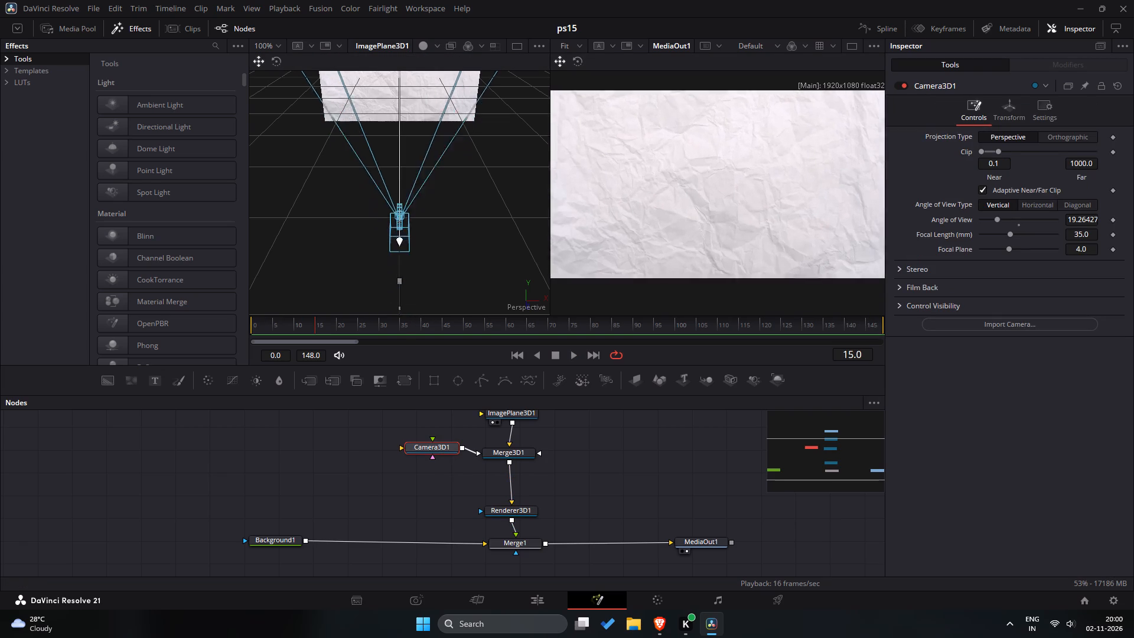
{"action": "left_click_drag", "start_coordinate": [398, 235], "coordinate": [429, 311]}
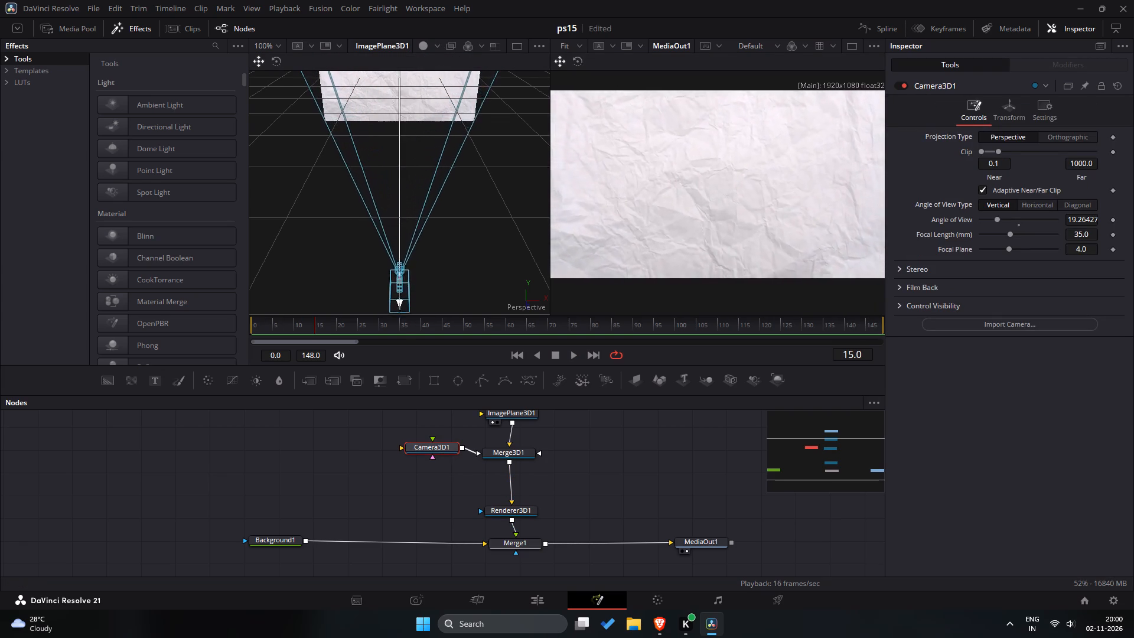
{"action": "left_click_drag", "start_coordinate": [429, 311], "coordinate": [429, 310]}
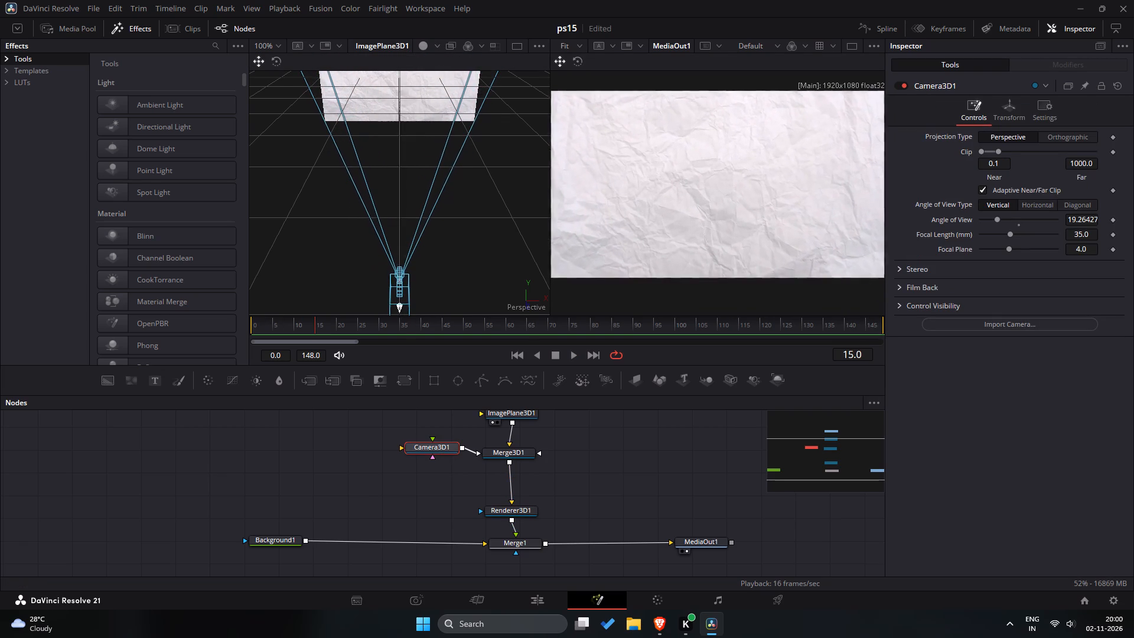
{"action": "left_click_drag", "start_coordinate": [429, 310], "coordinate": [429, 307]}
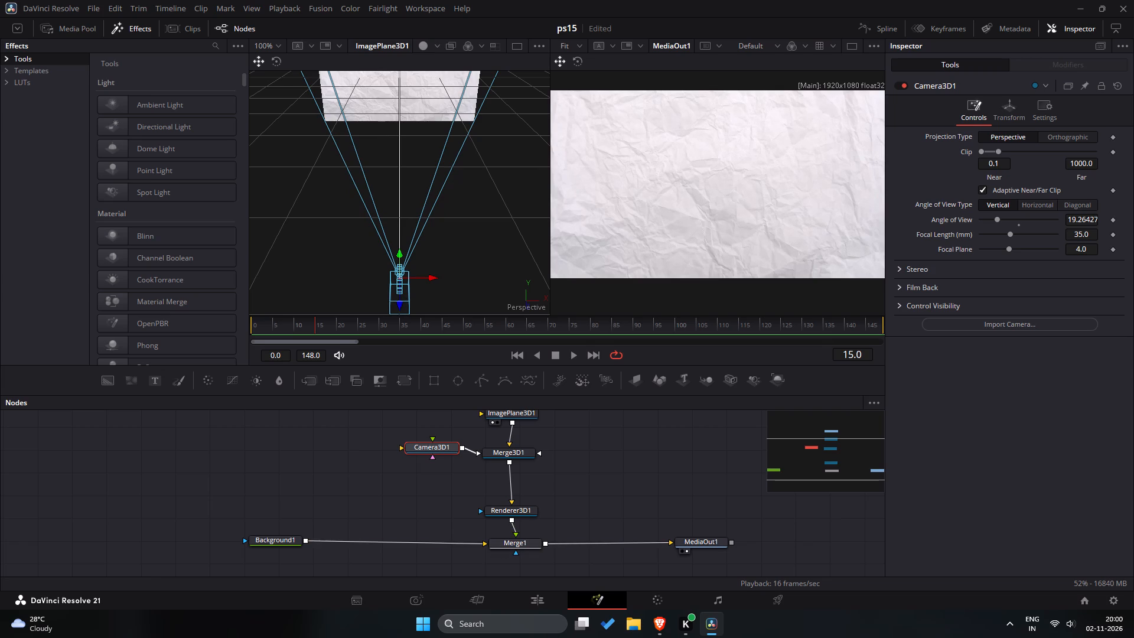
Check the transform settings of Camera3D1 and Merge3D1 against the browser tutorial, rewinding its Animating section to about 3:49.
{"action": "left_click", "coordinate": [1009, 101]}
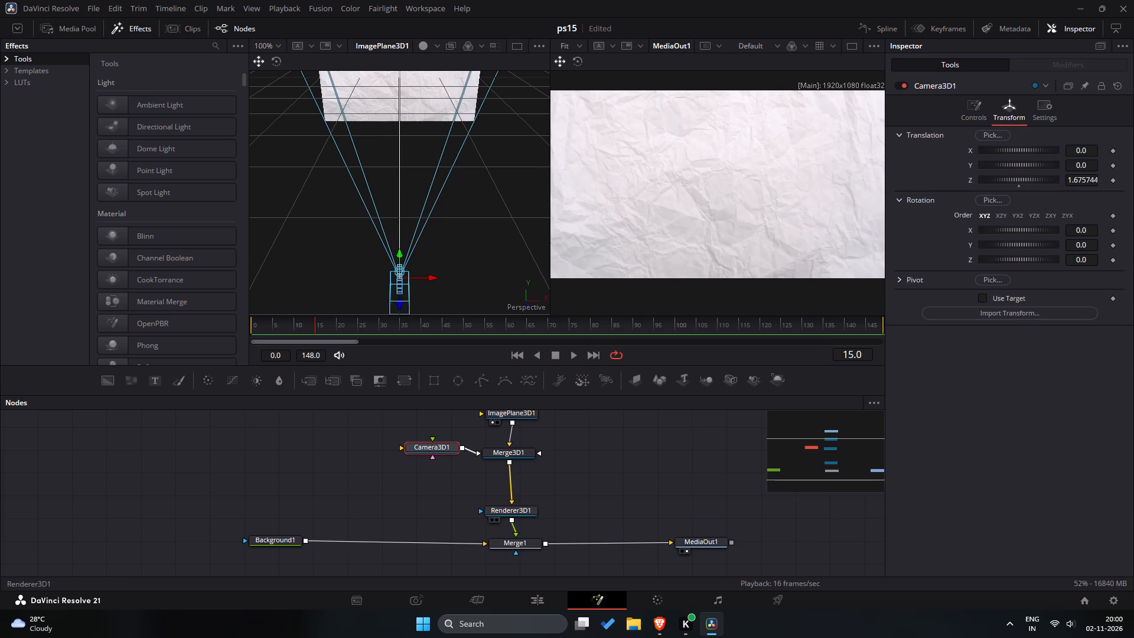
{"action": "left_click", "coordinate": [509, 458]}
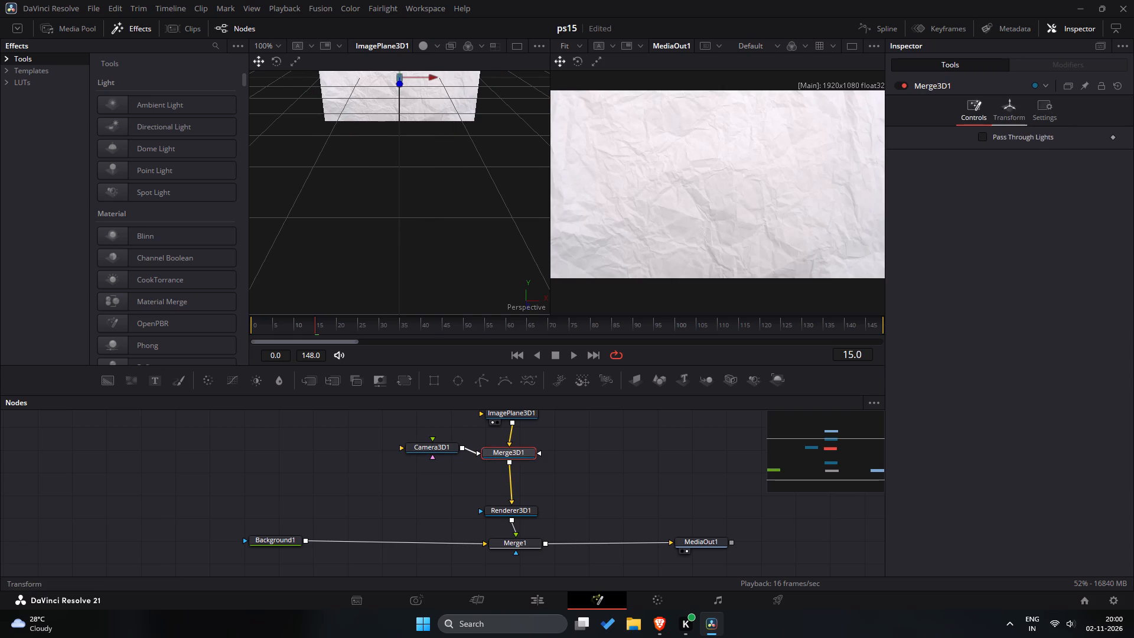
{"action": "left_click", "coordinate": [1020, 113]}
{"action": "key", "text": "alt+Tab"}
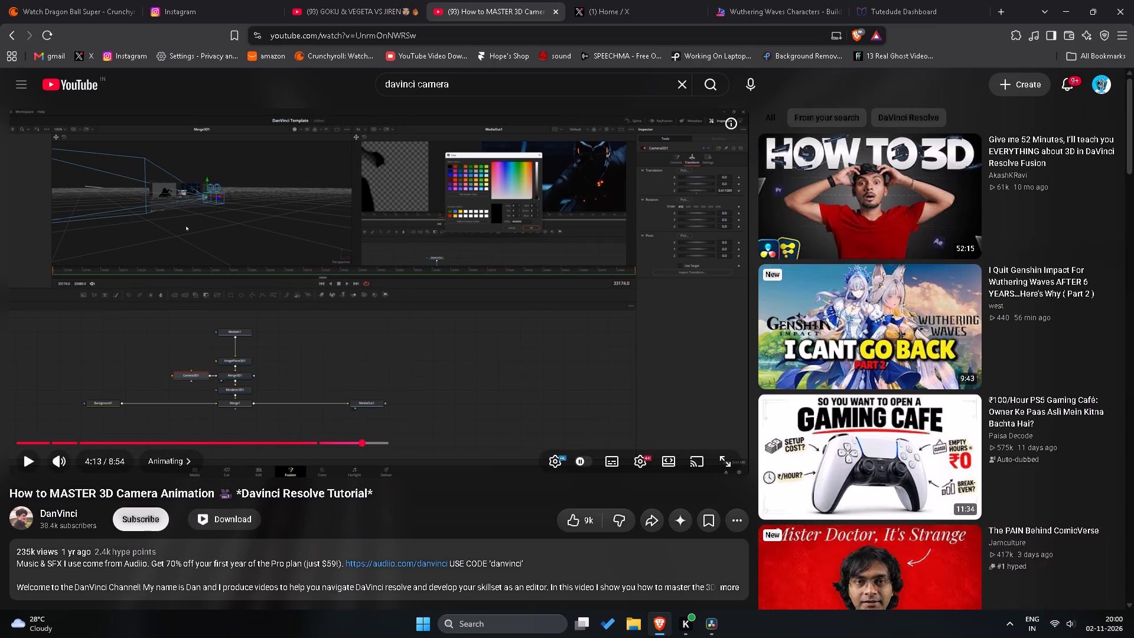
{"action": "left_click", "coordinate": [329, 321]}
{"action": "key", "text": "Left"}
{"action": "key", "text": "Left"}
{"action": "key", "text": "Left"}
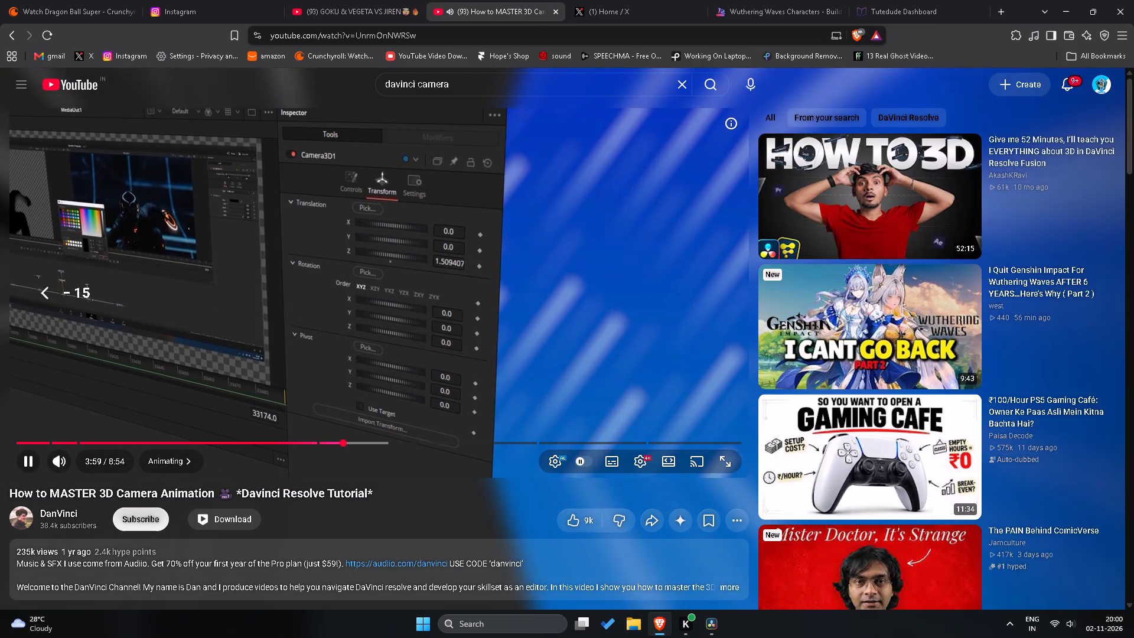
{"action": "key", "text": "Left"}
{"action": "key", "text": "Left"}
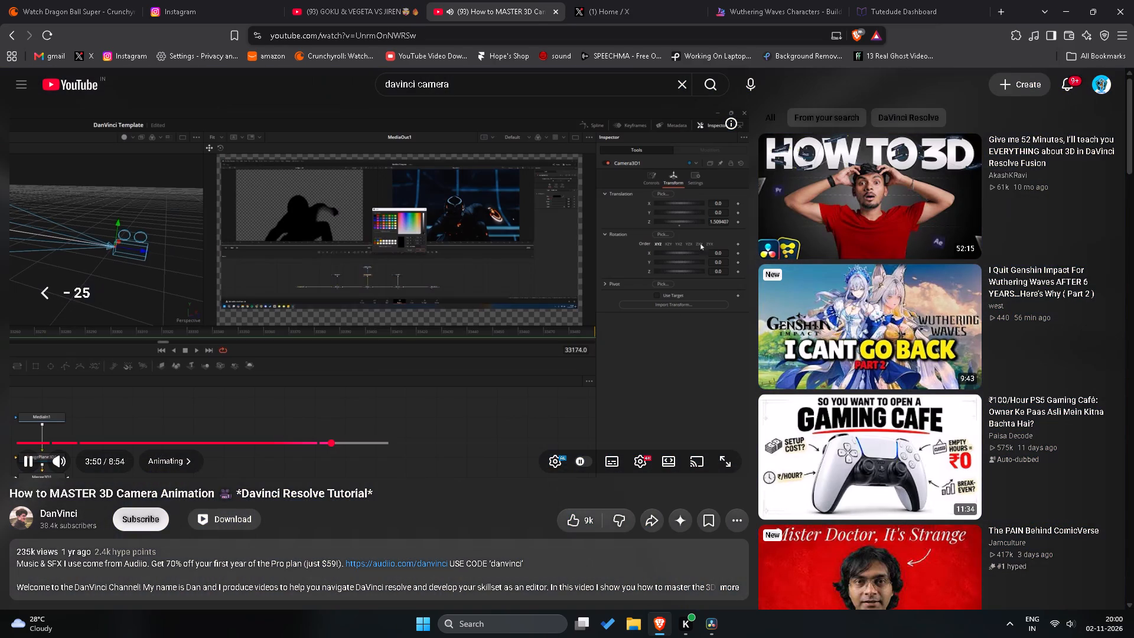
{"action": "key", "text": "Left"}
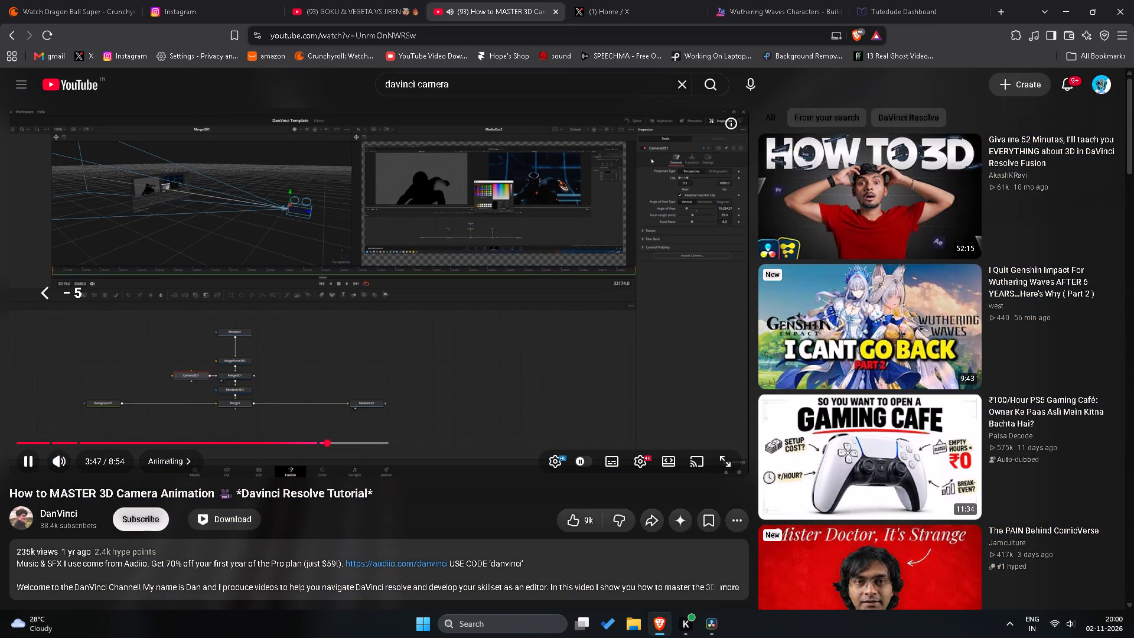
{"action": "key", "text": "space"}
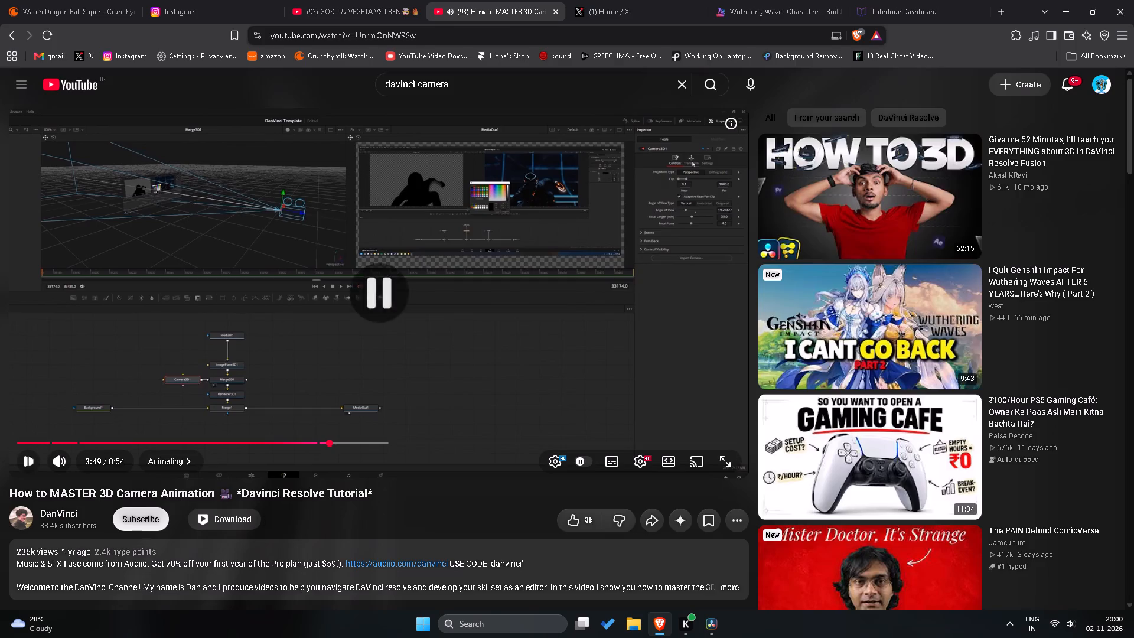
{"action": "key", "text": "alt+Tab"}
Reset Camera3D1's Z translation, set it to 1.45 and keyframe it at frame 0.
{"action": "left_click", "coordinate": [438, 450]}
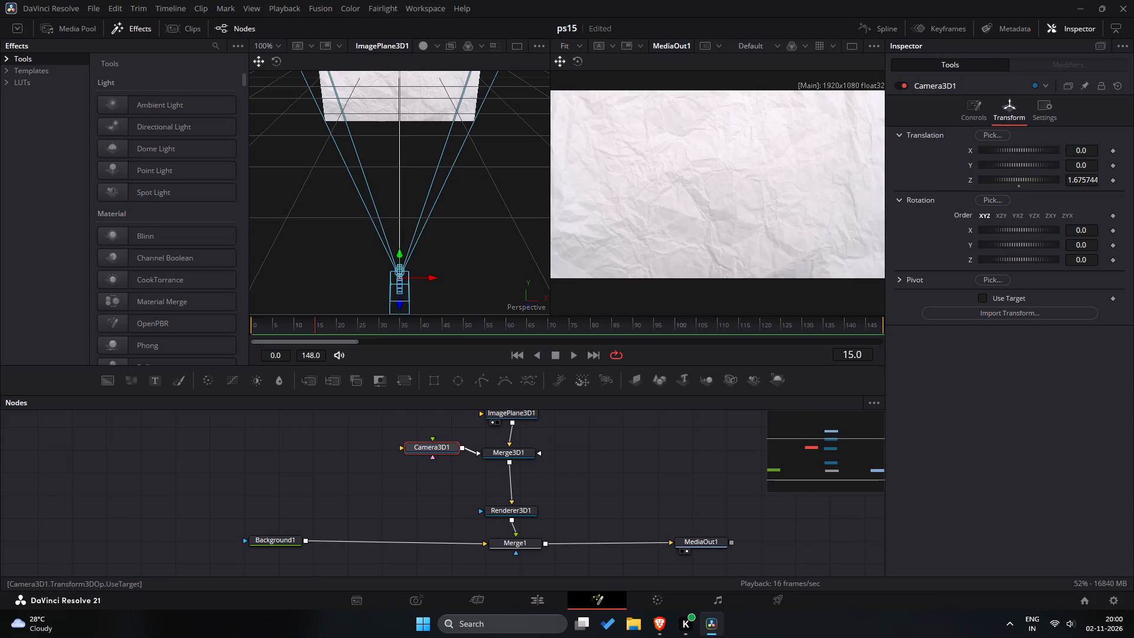
{"action": "left_click", "coordinate": [907, 280]}
{"action": "left_click", "coordinate": [904, 279]}
{"action": "left_click", "coordinate": [904, 279]}
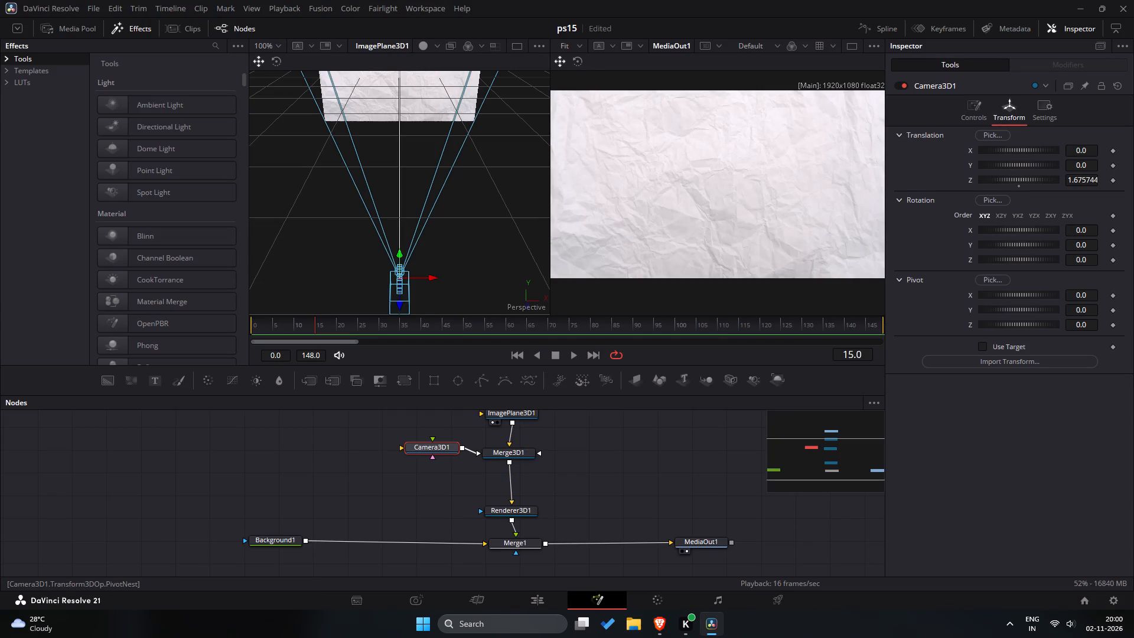
{"action": "left_click", "coordinate": [1027, 180]}
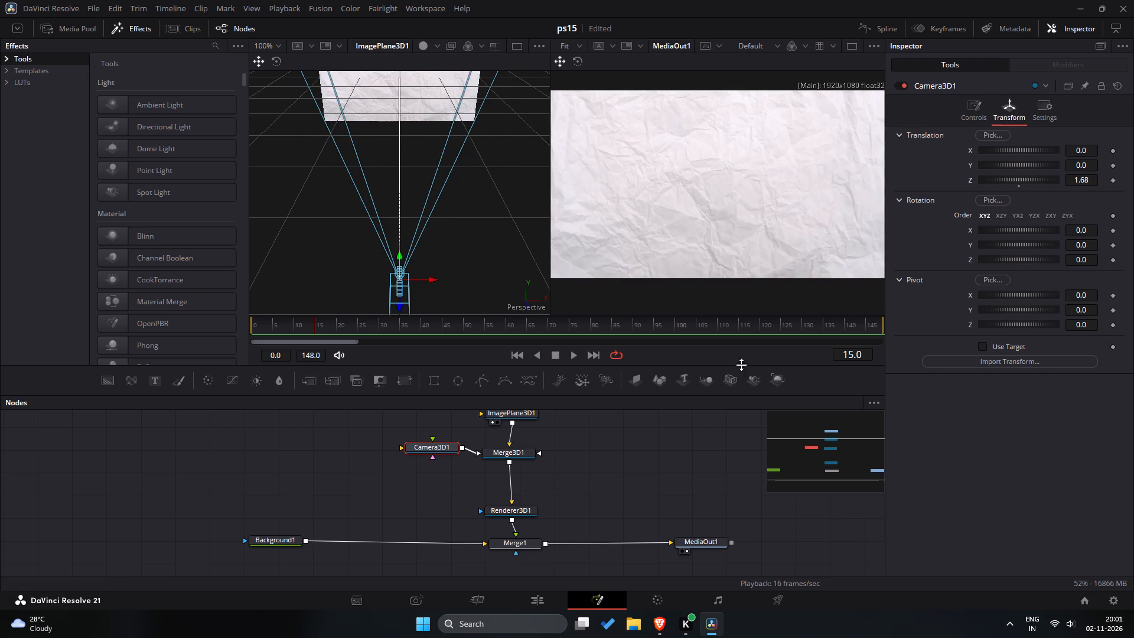
{"action": "left_click_drag", "start_coordinate": [306, 329], "coordinate": [289, 329]}
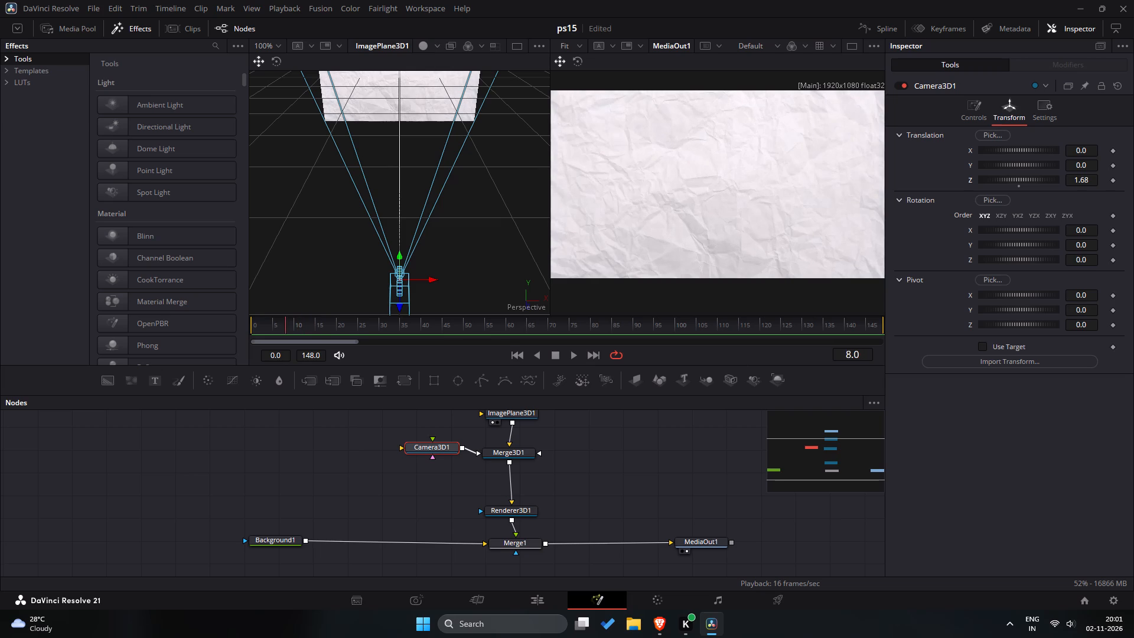
{"action": "left_click_drag", "start_coordinate": [289, 329], "coordinate": [247, 328]}
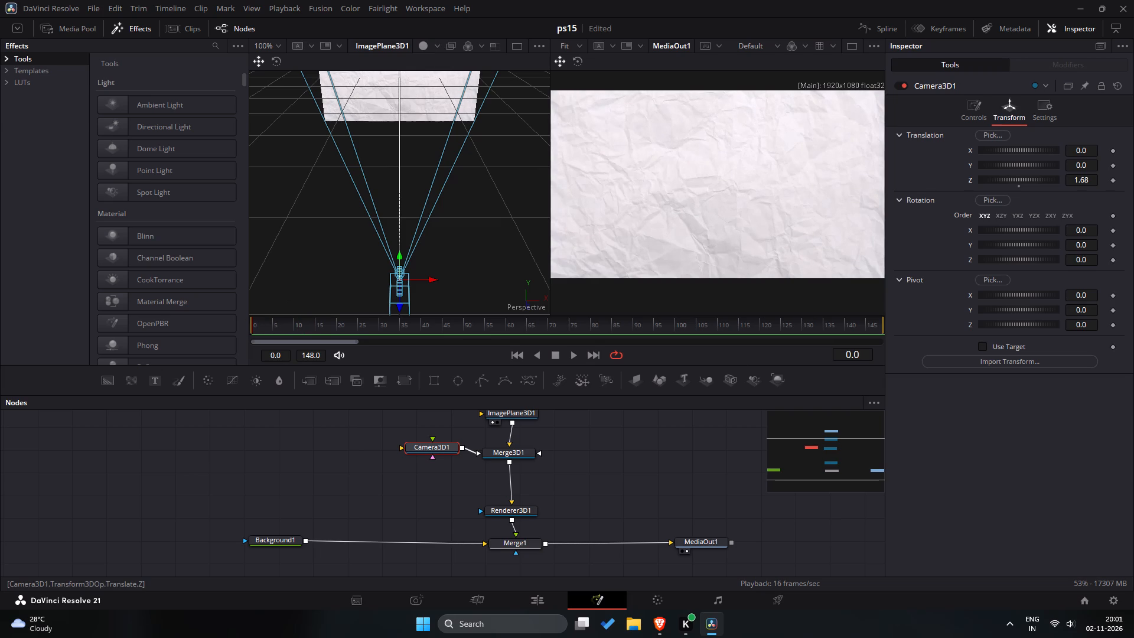
{"action": "double_click", "coordinate": [965, 180]}
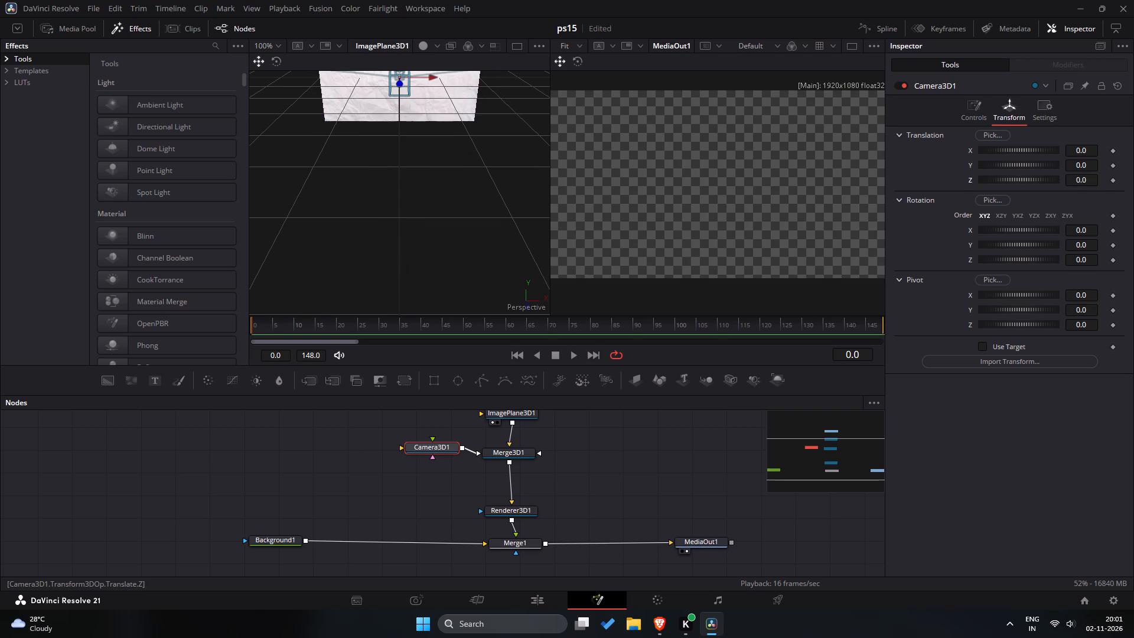
{"action": "left_click_drag", "start_coordinate": [1027, 182], "coordinate": [1033, 183]}
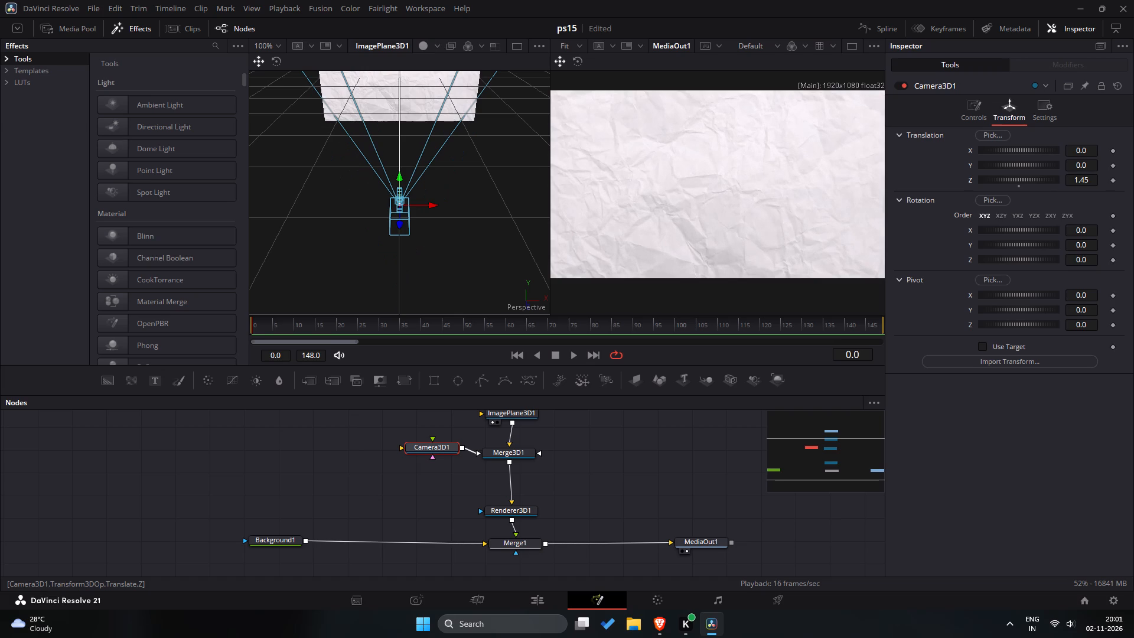
{"action": "left_click", "coordinate": [1112, 182]}
At frame 9, set Camera3D1's translation to X 0.029, Y 0.087 and Z 0.73.
{"action": "left_click_drag", "start_coordinate": [272, 327], "coordinate": [273, 327]}
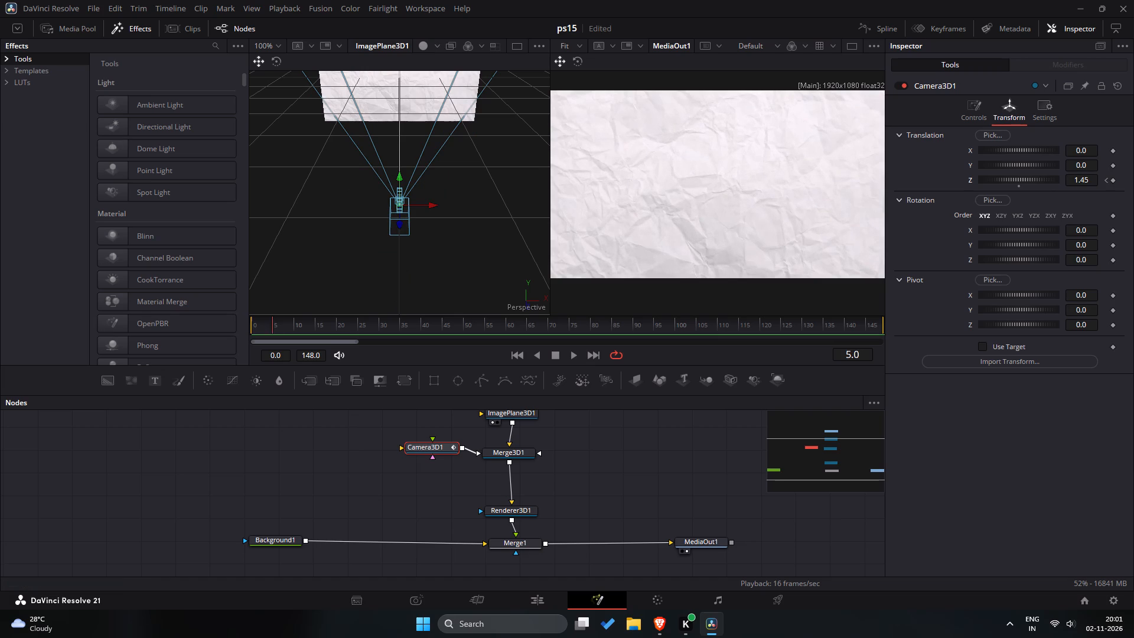
{"action": "left_click_drag", "start_coordinate": [273, 327], "coordinate": [290, 327]}
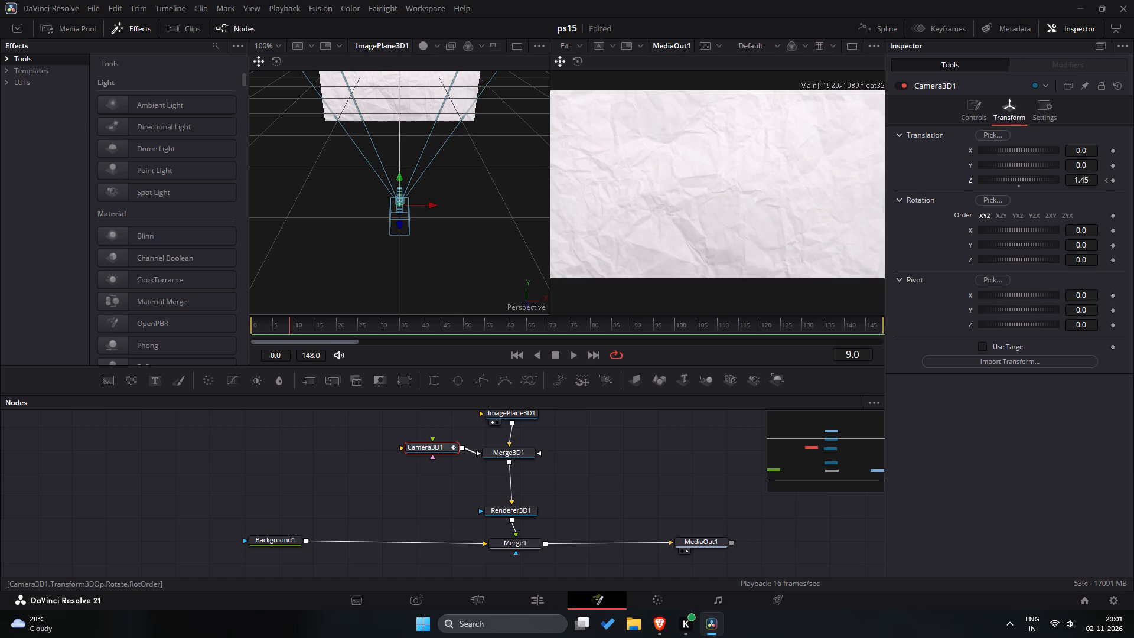
{"action": "left_click", "coordinate": [1019, 164]}
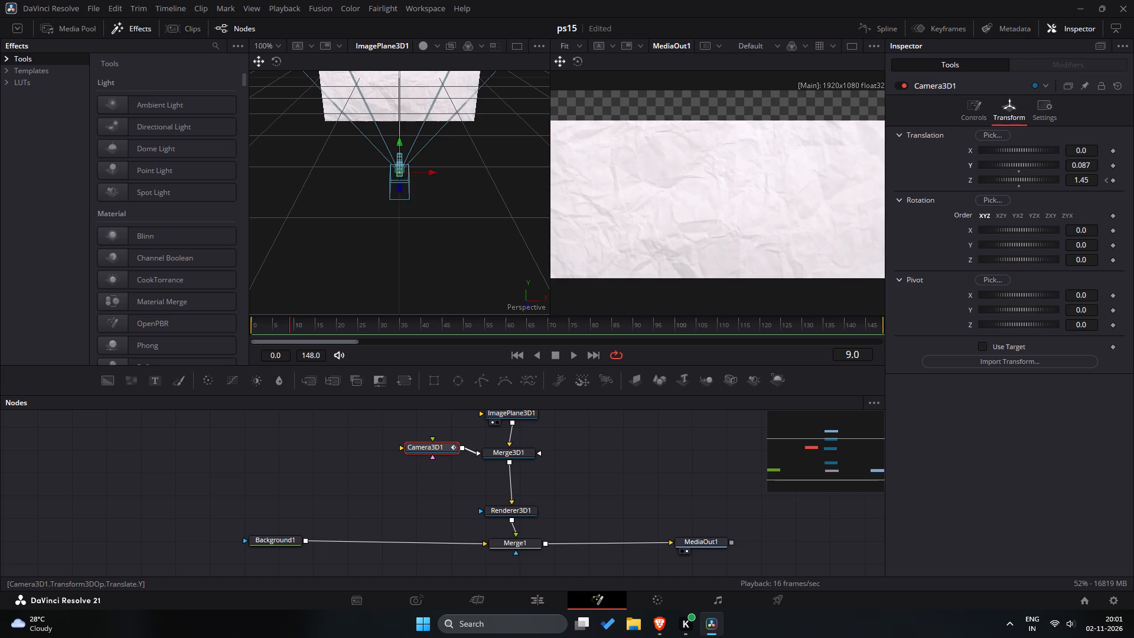
{"action": "left_click", "coordinate": [1018, 179]}
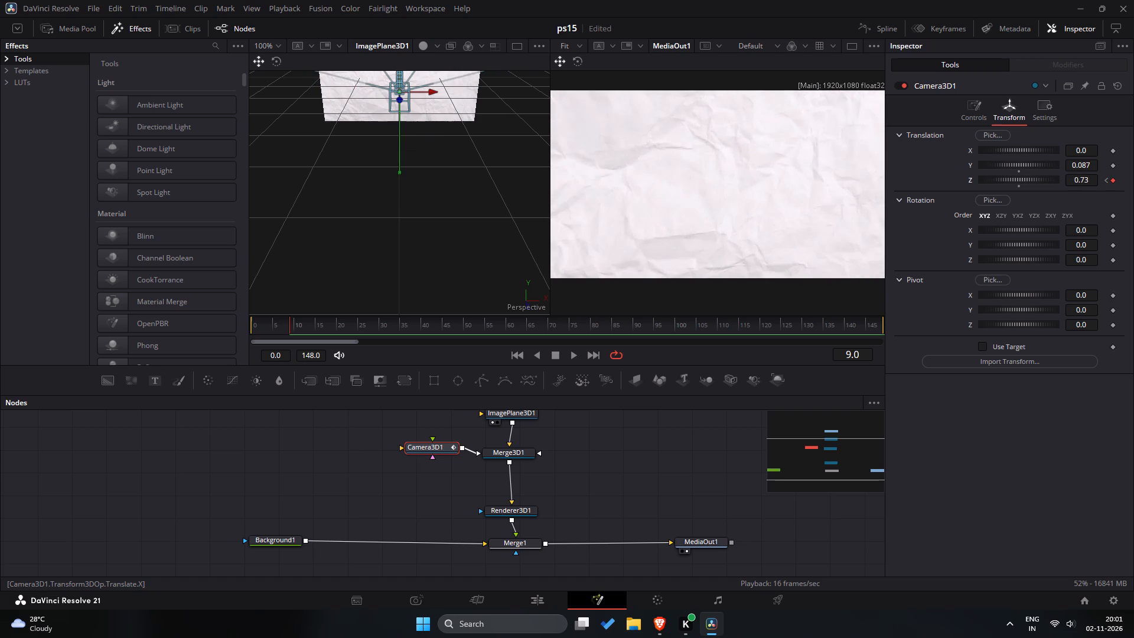
{"action": "left_click", "coordinate": [1009, 154]}
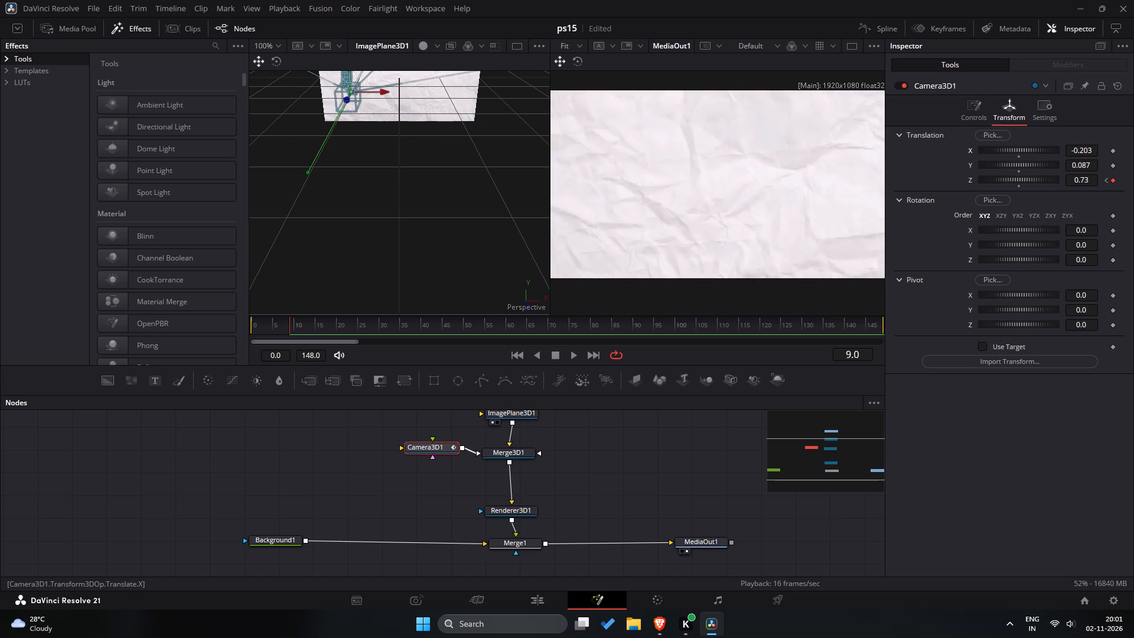
{"action": "left_click", "coordinate": [1008, 154]}
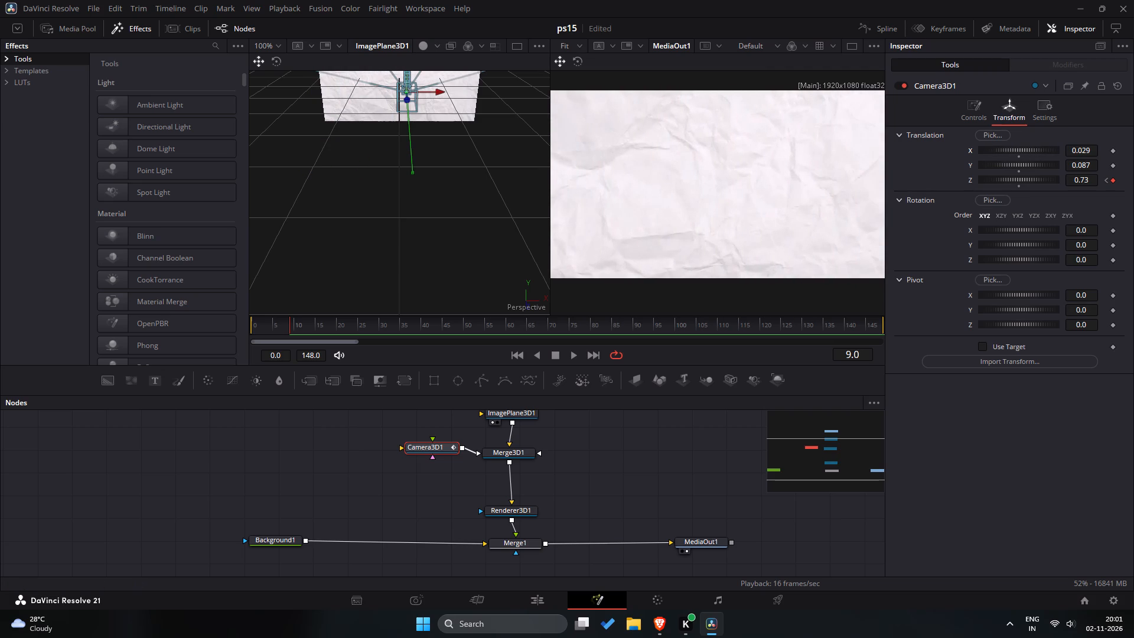
Return to the Edit page and play the paper background section through the calendar clip to check the text timing.
{"action": "left_click", "coordinate": [537, 600]}
{"action": "left_click_drag", "start_coordinate": [439, 398], "coordinate": [399, 406]}
{"action": "key", "text": "space"}
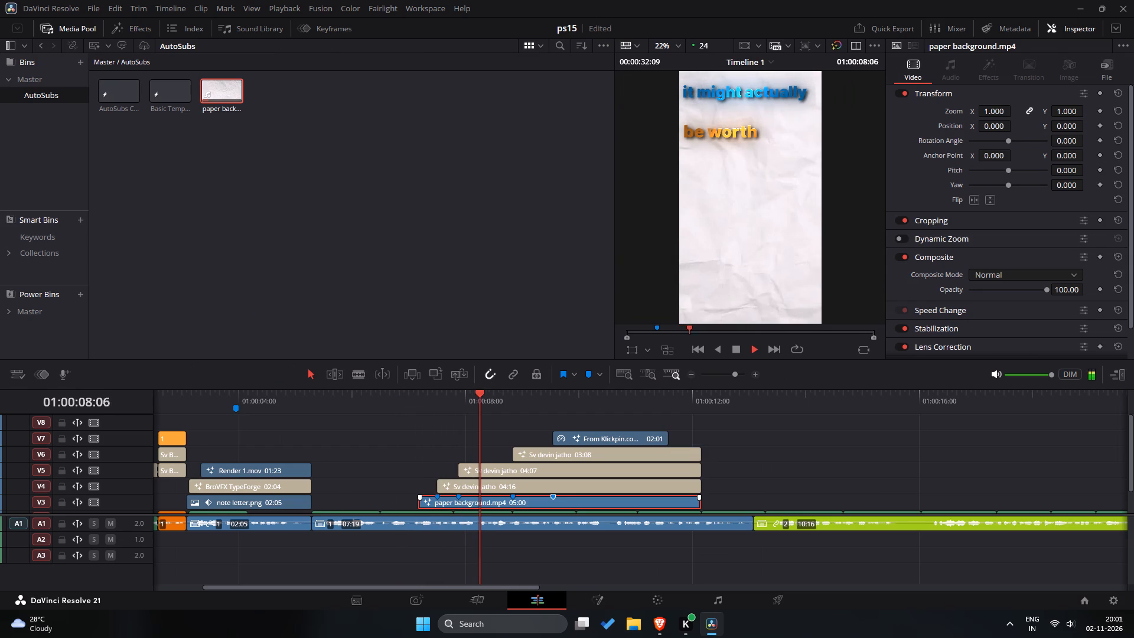
{"action": "key", "text": "space"}
{"action": "key", "text": "space"}
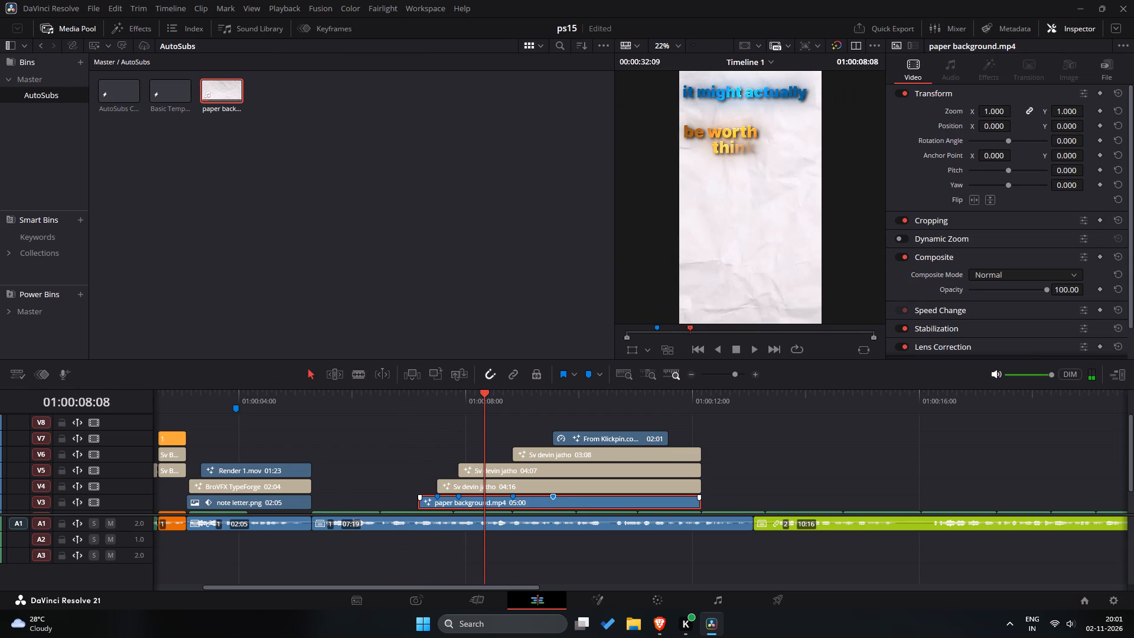
{"action": "key", "text": "space"}
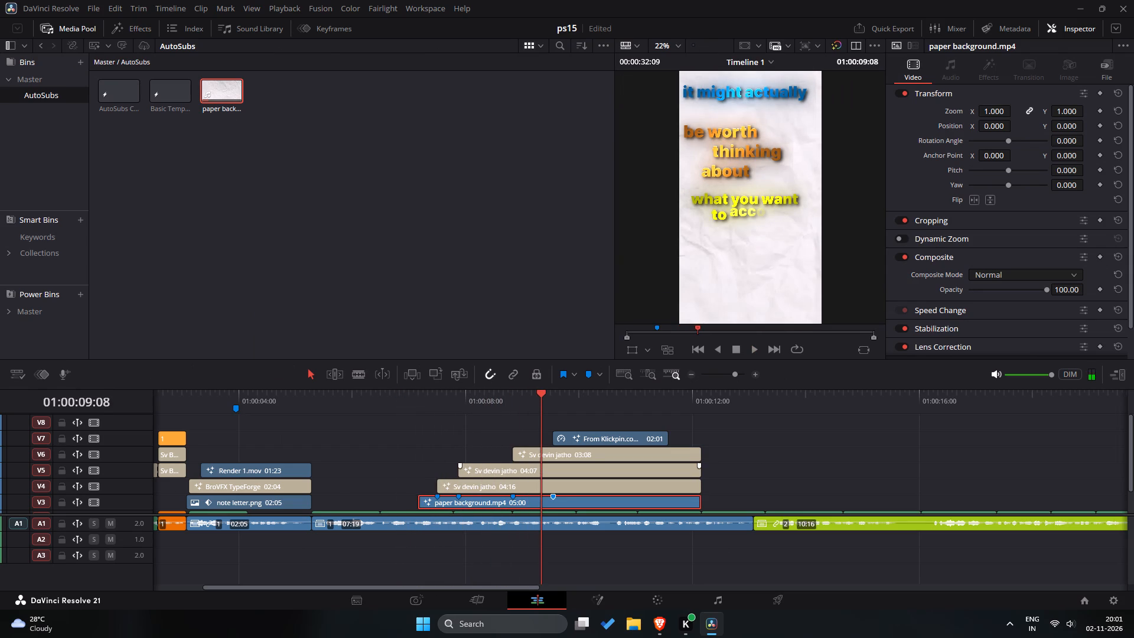
{"action": "left_click", "coordinate": [726, 486]}
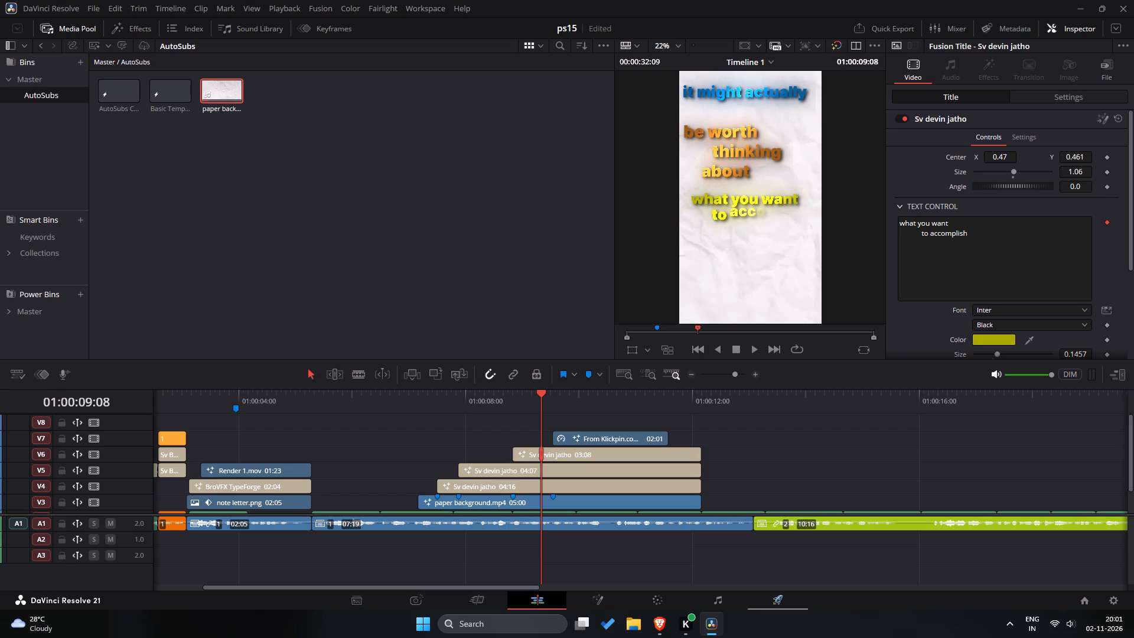
{"action": "key", "text": "space"}
{"action": "key", "text": "space"}
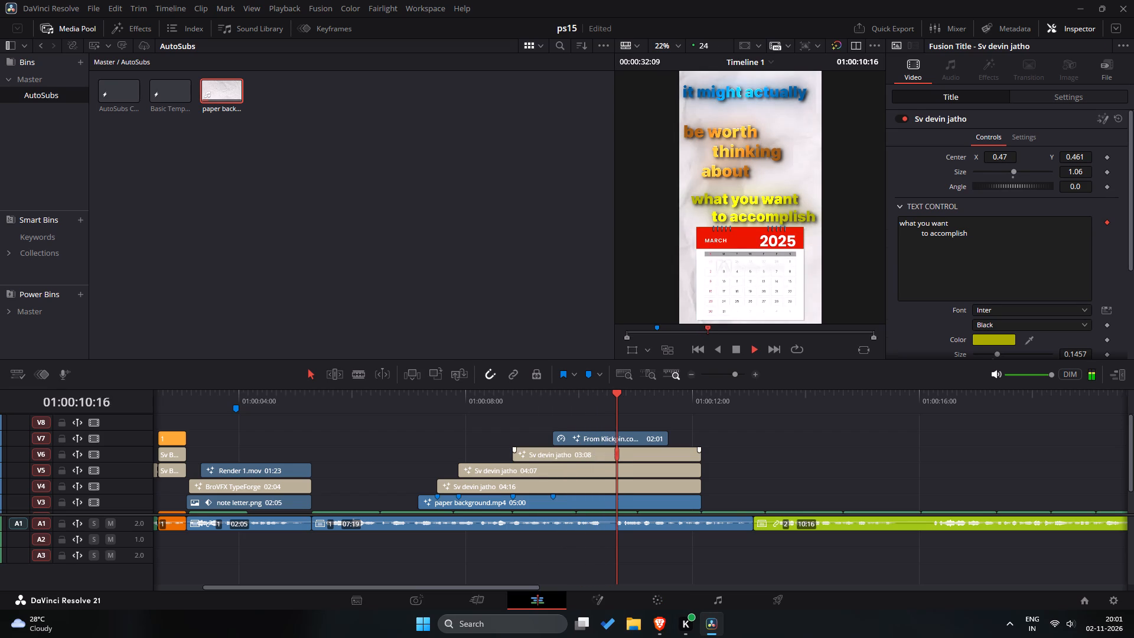
Replay the timeline from before the paper background clip up to the calendar clip to study the text timing.
{"action": "left_click_drag", "start_coordinate": [617, 397], "coordinate": [381, 410]}
{"action": "key", "text": "space"}
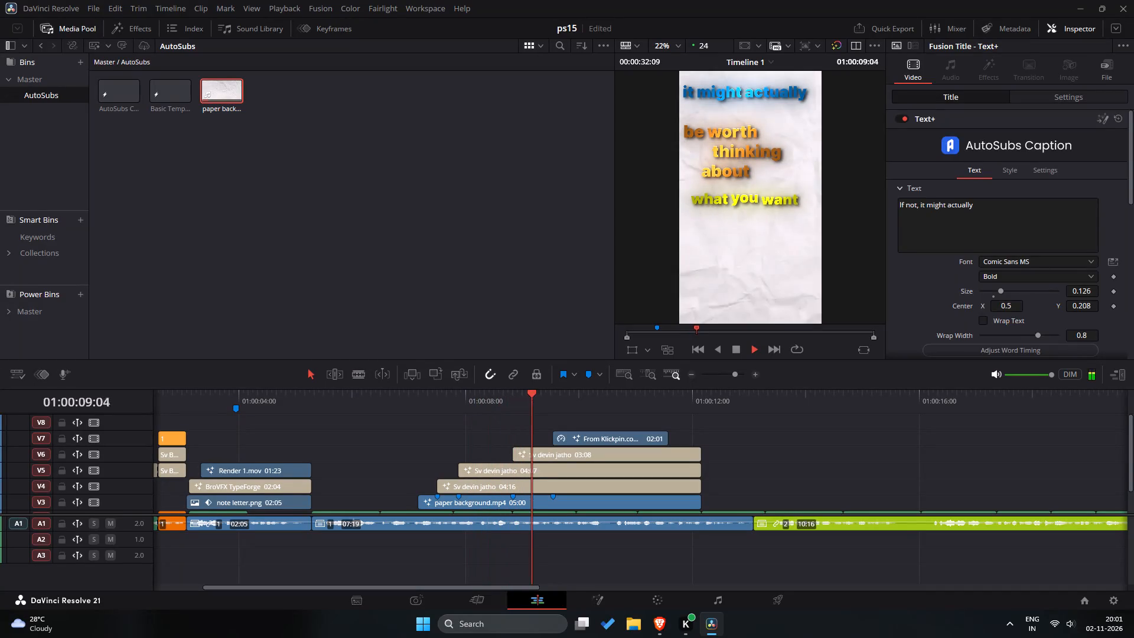
{"action": "key", "text": "space"}
{"action": "key", "text": "space"}
{"action": "key", "text": "space"}
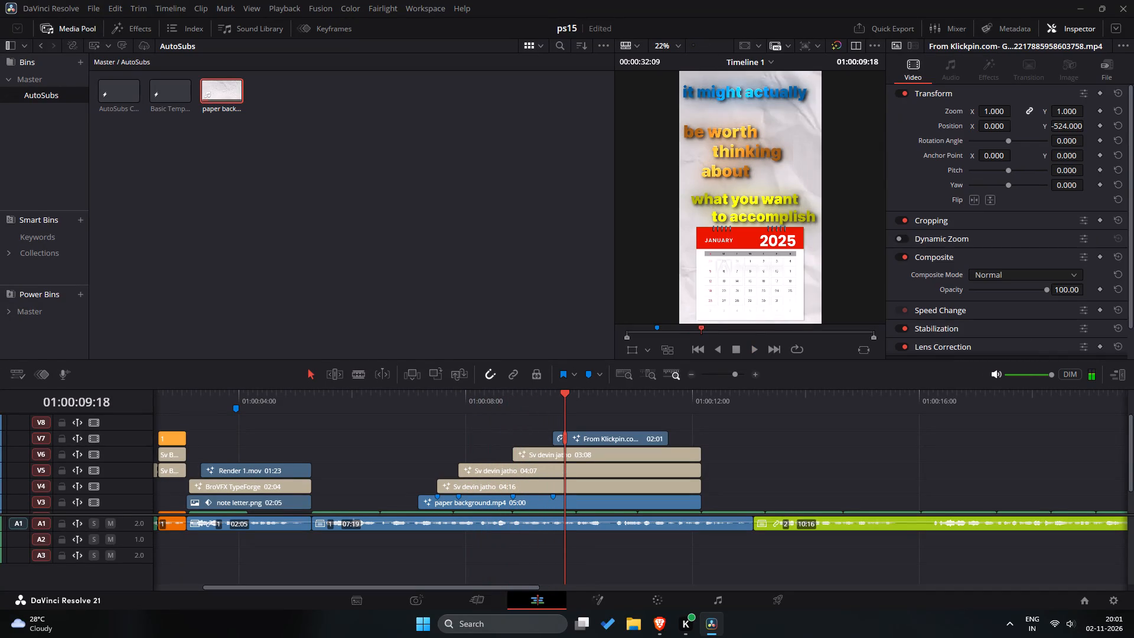
{"action": "left_click_drag", "start_coordinate": [562, 402], "coordinate": [403, 414]}
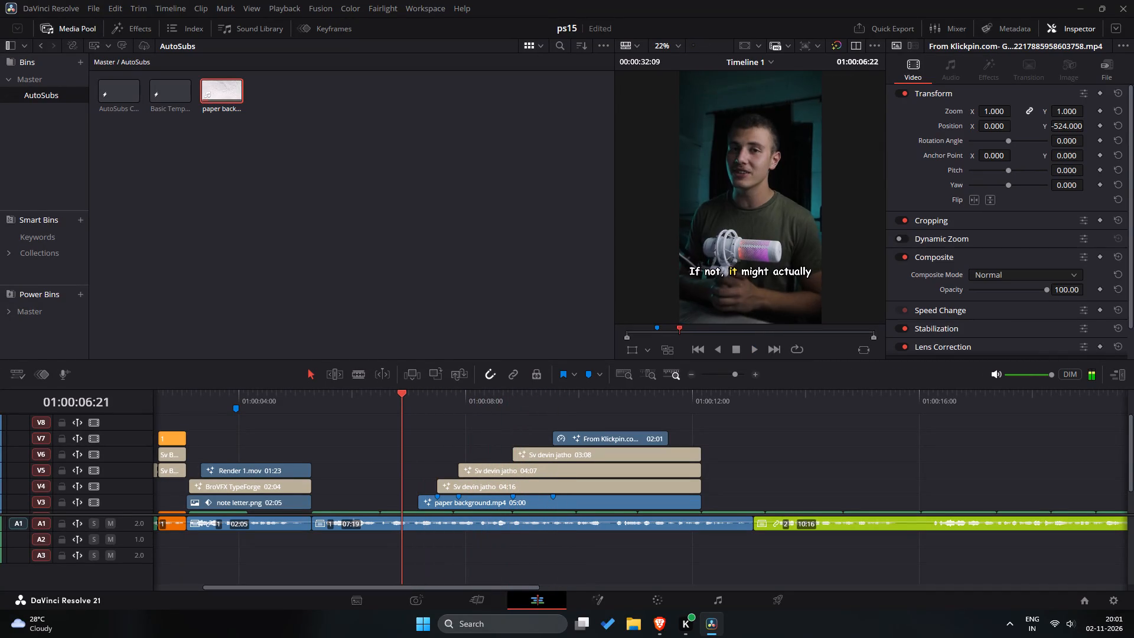
{"action": "left_click_drag", "start_coordinate": [403, 414], "coordinate": [364, 428]}
{"action": "key", "text": "space"}
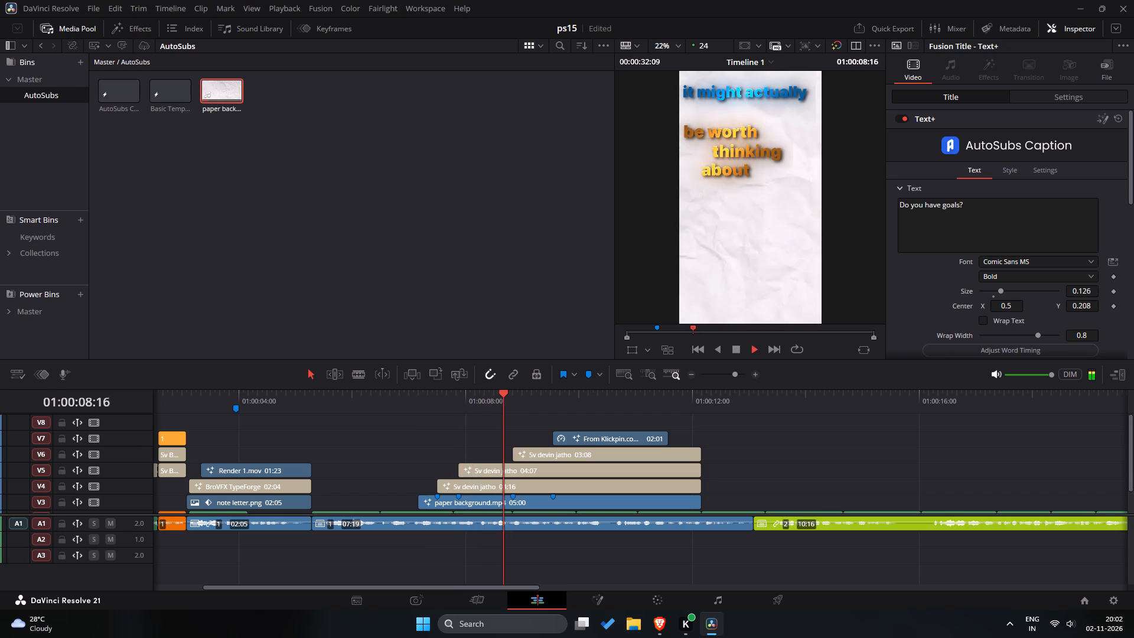
{"action": "key", "text": "space"}
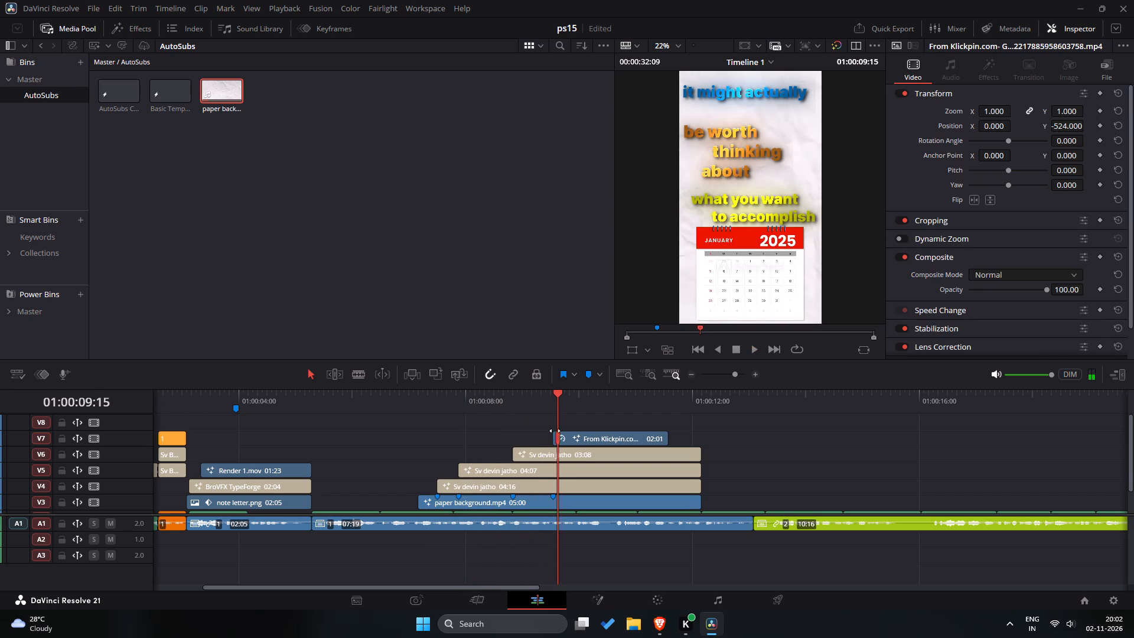
At the calendar clip's first frame (01:00:09:13), set Position Y to -543 and keyframe all its Transform settings.
{"action": "left_click", "coordinate": [581, 440]}
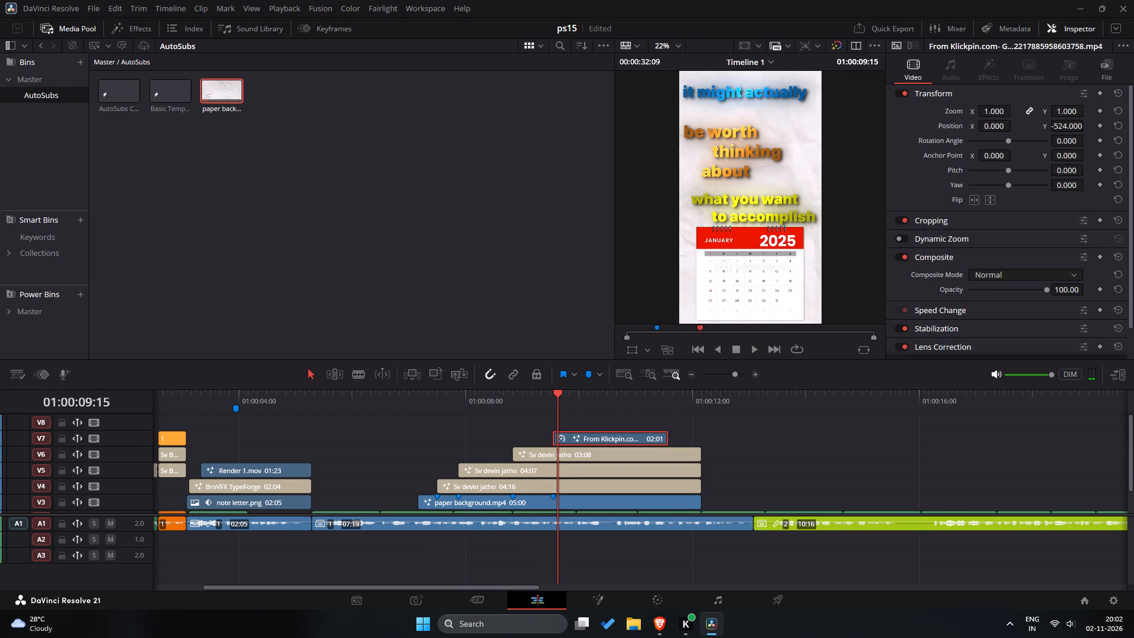
{"action": "left_click", "coordinate": [556, 401]}
{"action": "scroll", "coordinate": [1062, 142], "scroll_direction": "up", "scroll_amount": 2}
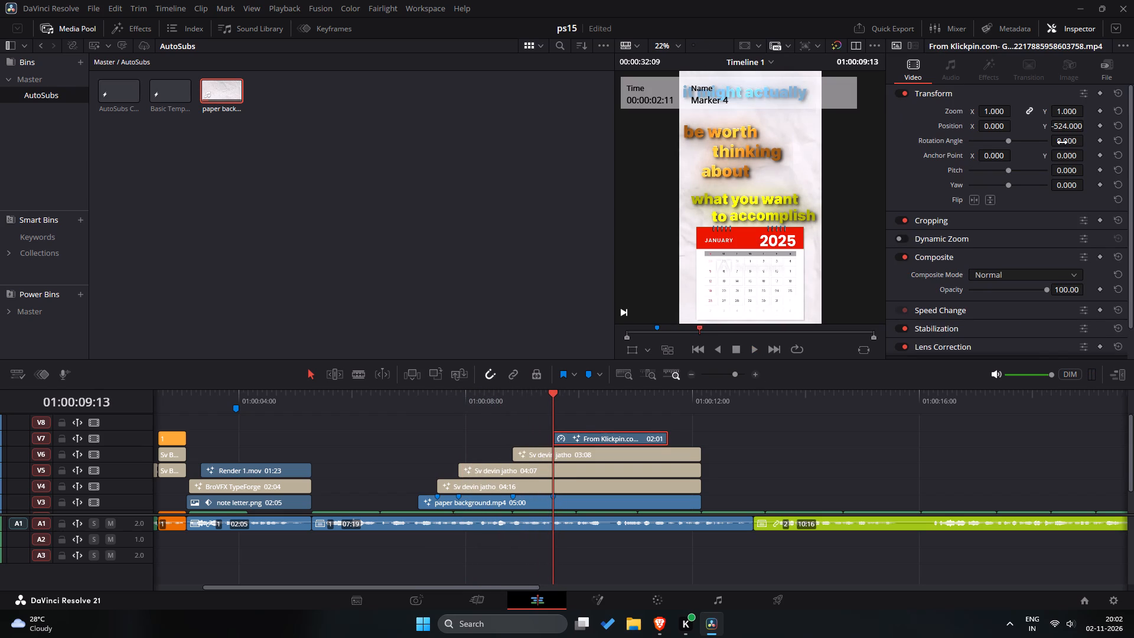
{"action": "left_click_drag", "start_coordinate": [1061, 127], "coordinate": [1076, 129]}
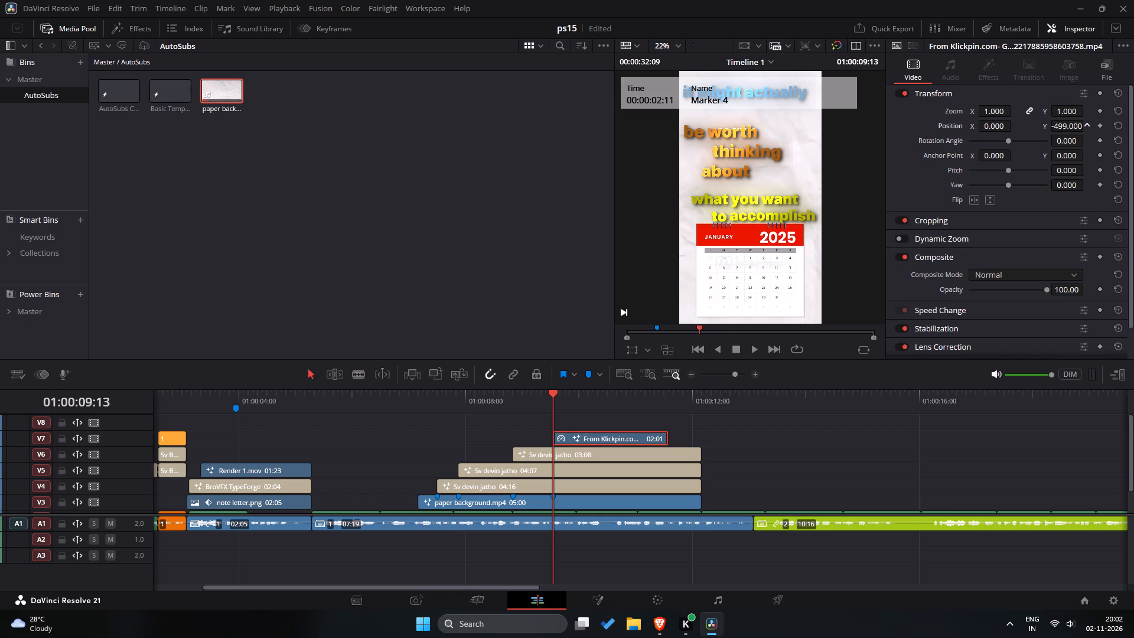
{"action": "left_click_drag", "start_coordinate": [1076, 129], "coordinate": [1050, 139]}
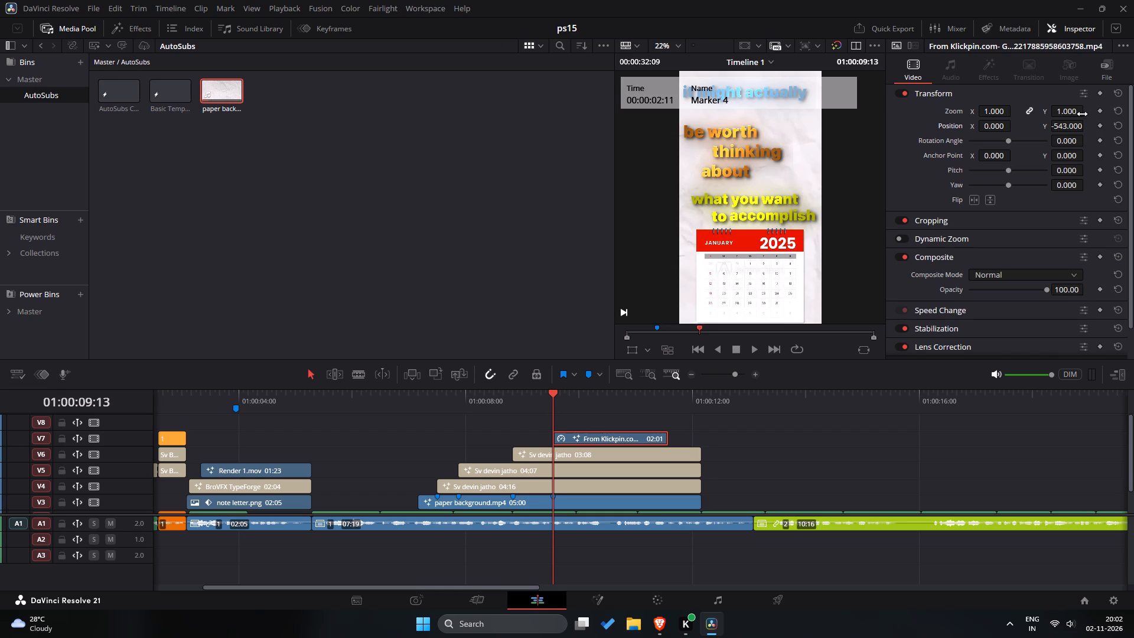
{"action": "left_click", "coordinate": [1098, 95]}
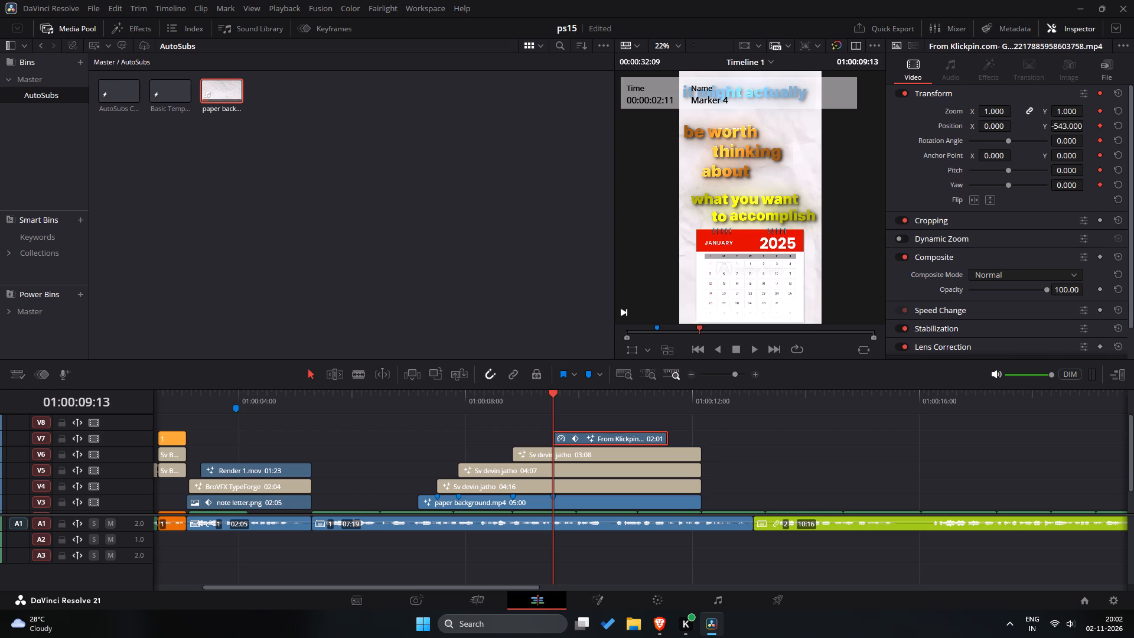
Set the calendar clip's Rotation Angle to -19.24 at its starting keyframe, 01:00:09:13.
{"action": "left_click_drag", "start_coordinate": [556, 394], "coordinate": [575, 400]}
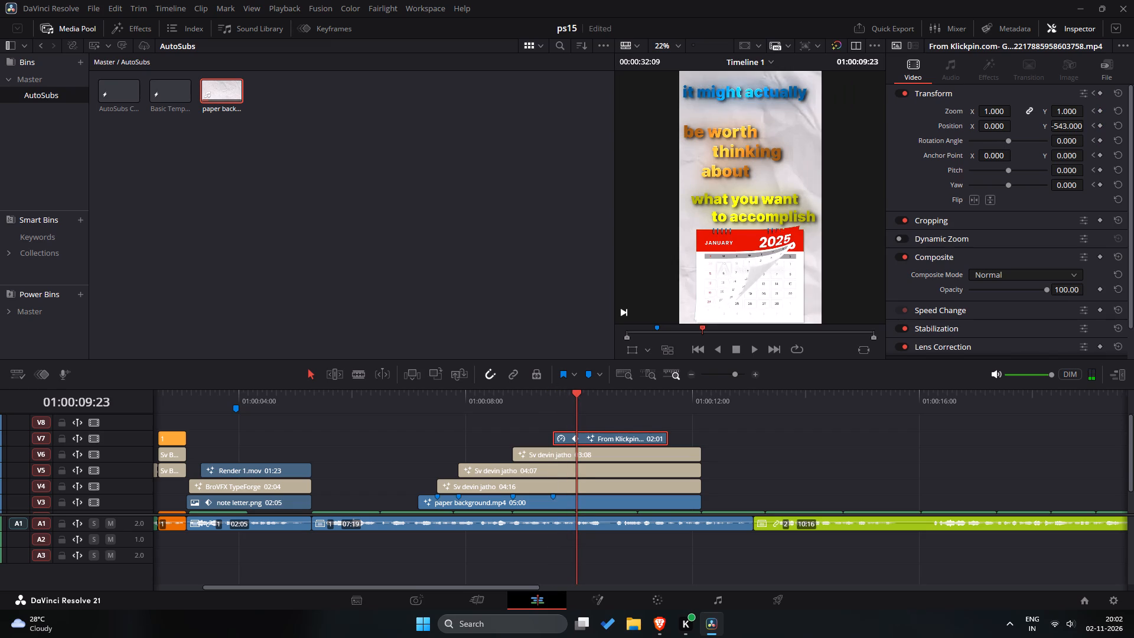
{"action": "left_click_drag", "start_coordinate": [1006, 145], "coordinate": [1015, 146]}
{"action": "left_click_drag", "start_coordinate": [579, 399], "coordinate": [575, 399]}
{"action": "left_click_drag", "start_coordinate": [575, 399], "coordinate": [556, 399]}
{"action": "left_click", "coordinate": [1010, 141]}
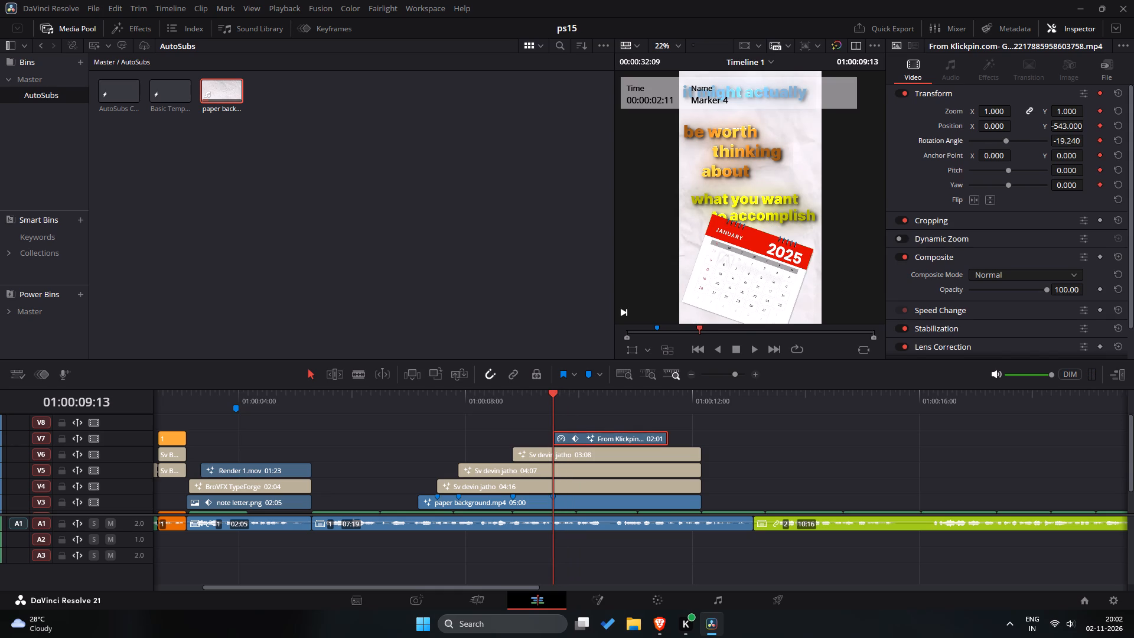
At the 01:00:09:13 starting keyframe, move the calendar off-frame with Position X 704, Y -672 and shrink its Zoom to 0.05.
{"action": "left_click_drag", "start_coordinate": [552, 394], "coordinate": [573, 402]}
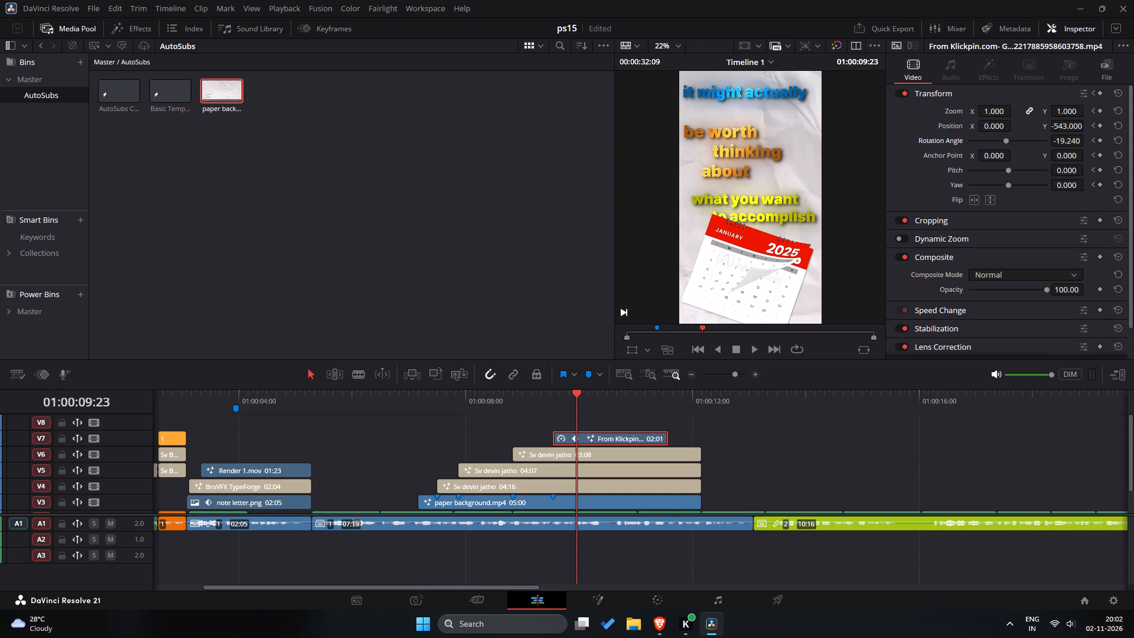
{"action": "left_click_drag", "start_coordinate": [573, 399], "coordinate": [558, 395]}
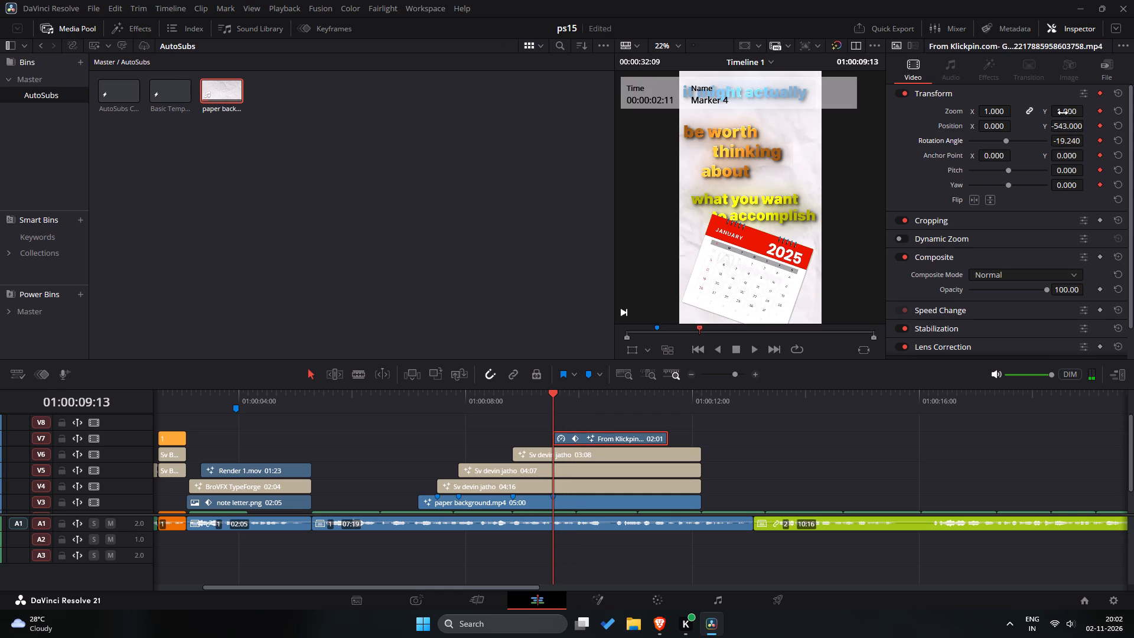
{"action": "left_click_drag", "start_coordinate": [1066, 129], "coordinate": [685, 375]}
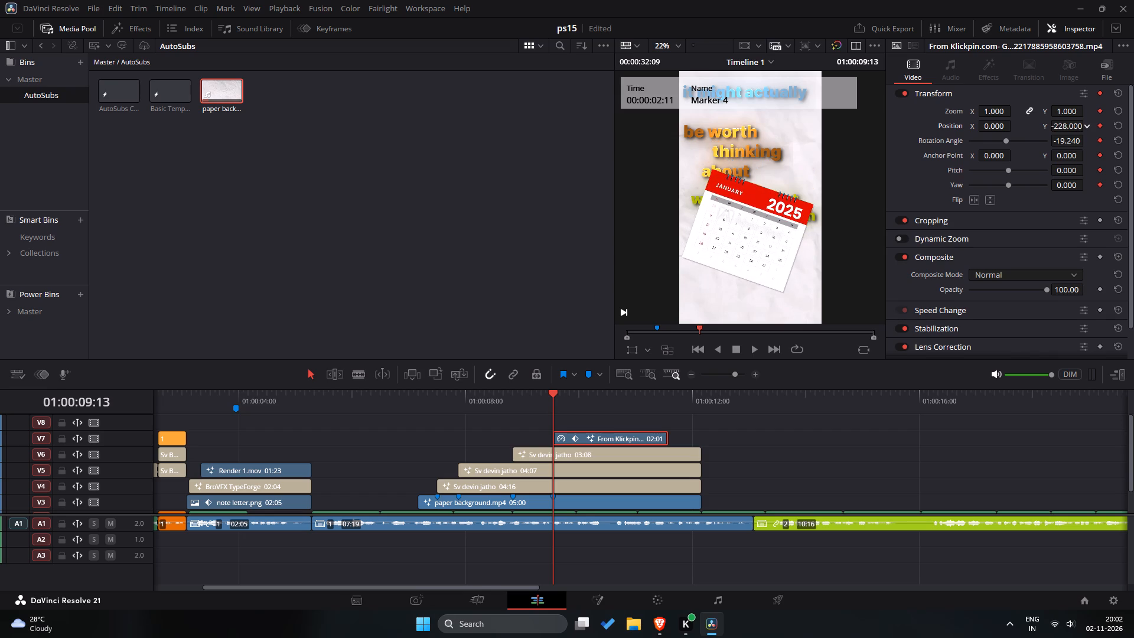
{"action": "left_click_drag", "start_coordinate": [685, 375], "coordinate": [423, 435]}
{"action": "left_click_drag", "start_coordinate": [993, 128], "coordinate": [1011, 125]}
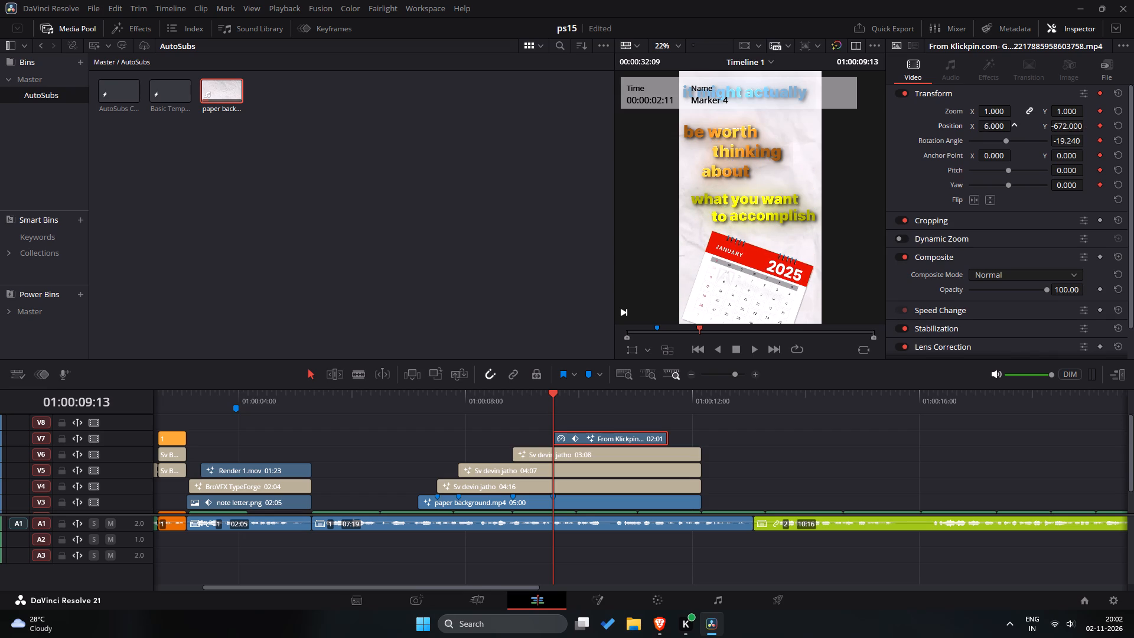
{"action": "left_click_drag", "start_coordinate": [1011, 125], "coordinate": [555, 320]}
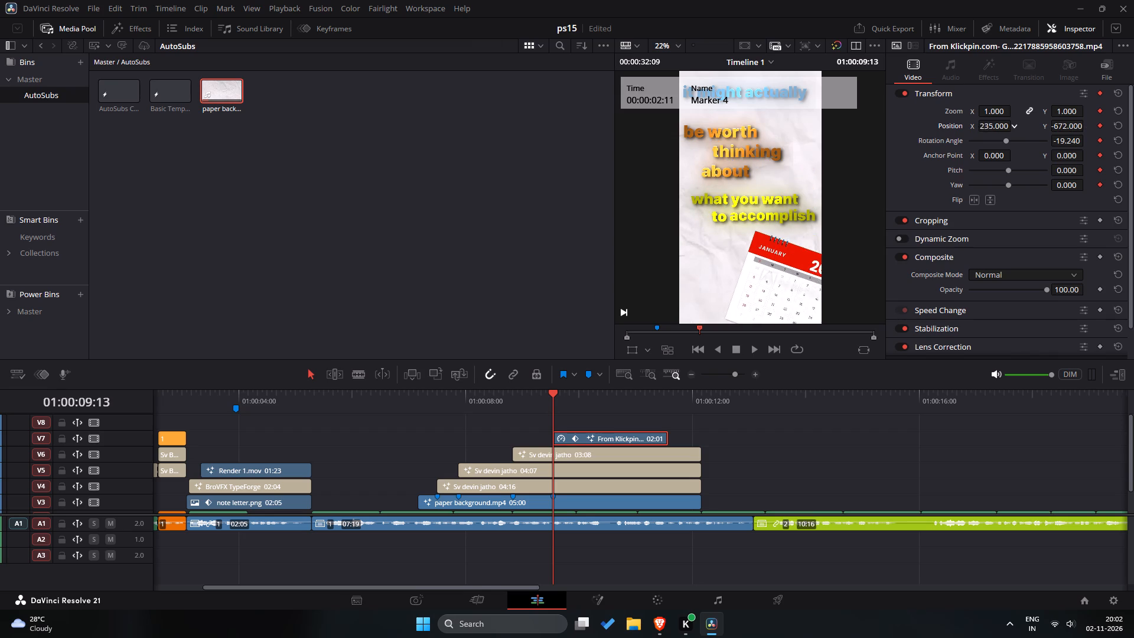
{"action": "left_click_drag", "start_coordinate": [555, 320], "coordinate": [458, 328]}
{"action": "left_click_drag", "start_coordinate": [999, 109], "coordinate": [944, 122]}
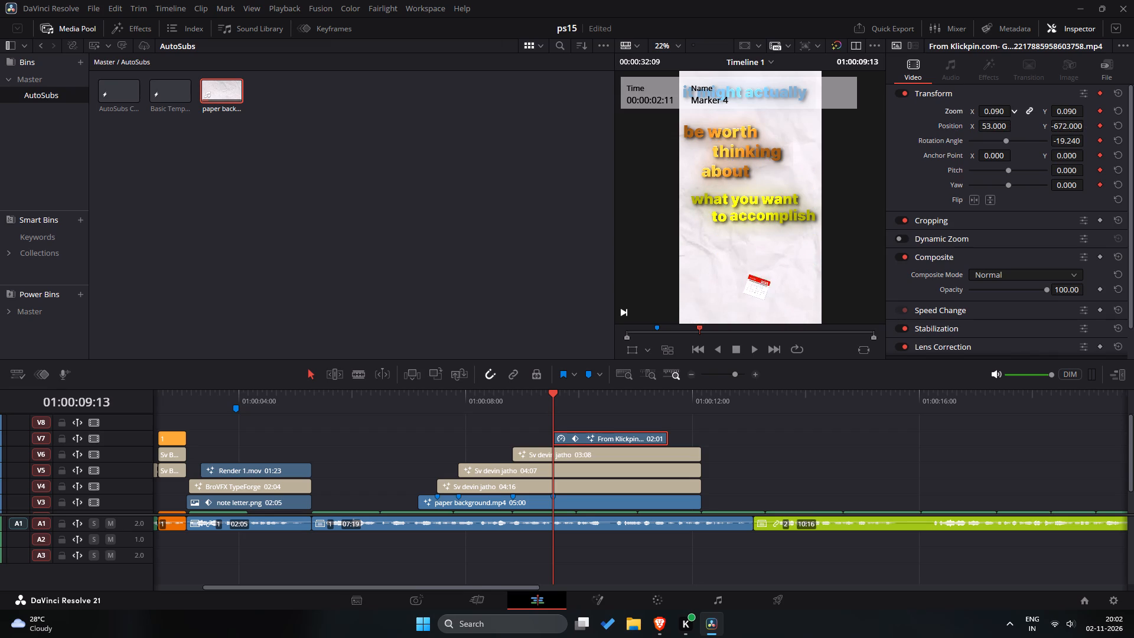
{"action": "left_click_drag", "start_coordinate": [944, 122], "coordinate": [943, 122]}
{"action": "left_click_drag", "start_coordinate": [993, 126], "coordinate": [821, 328]}
At 01:00:09:23, keyframe the calendar clip with Position X 36 and Zoom 0.72.
{"action": "left_click_drag", "start_coordinate": [554, 396], "coordinate": [579, 406]}
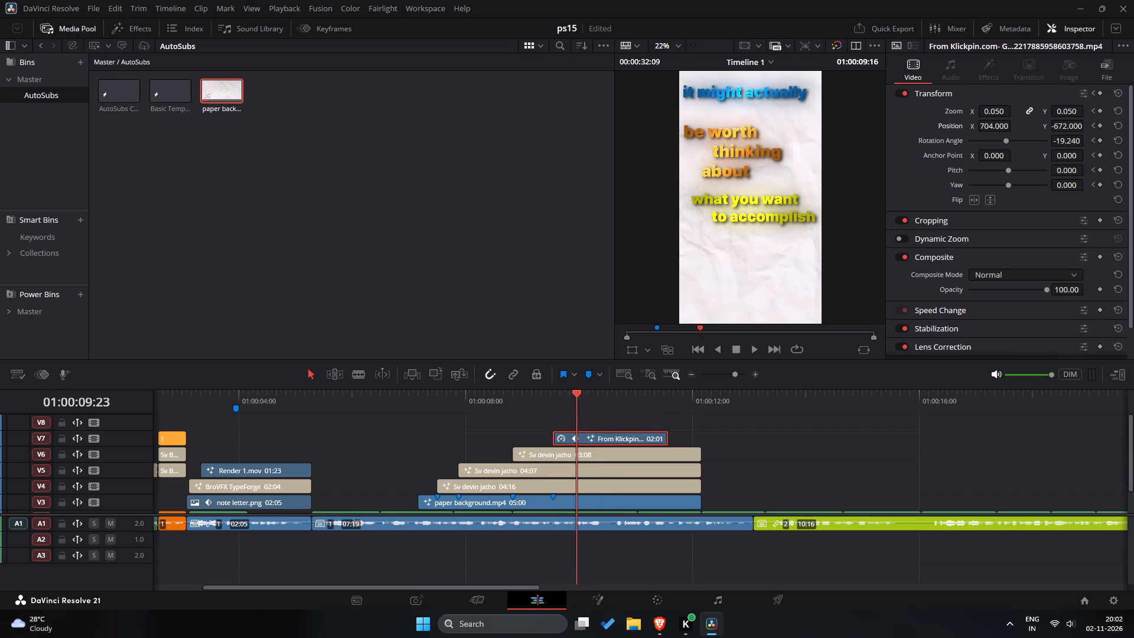
{"action": "left_click_drag", "start_coordinate": [579, 406], "coordinate": [577, 406]}
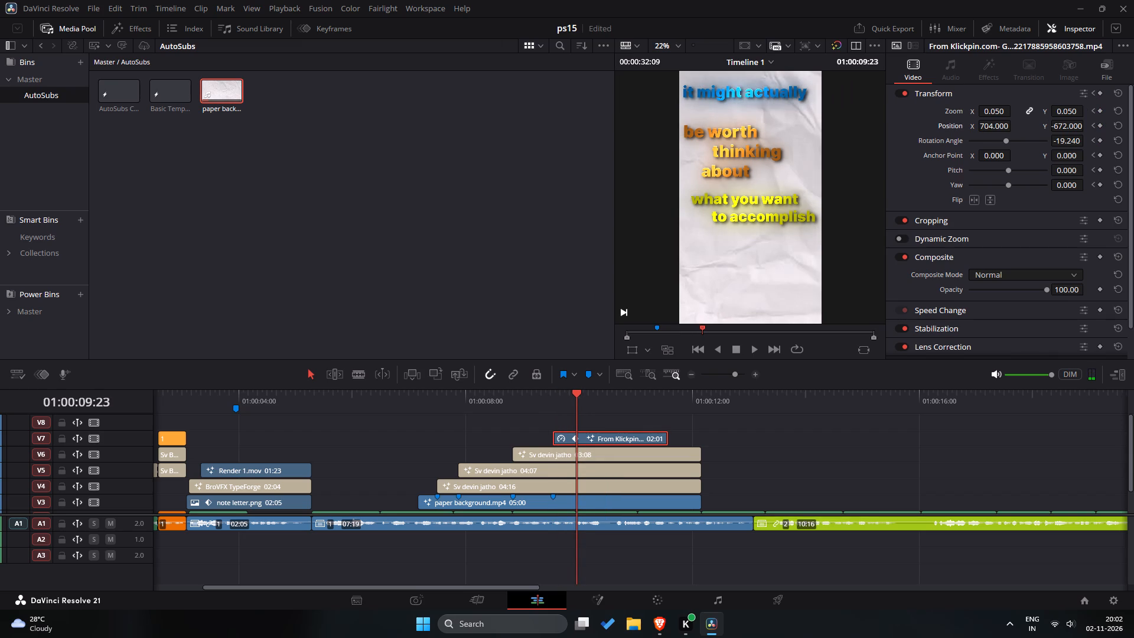
{"action": "left_click_drag", "start_coordinate": [1007, 126], "coordinate": [767, 148]}
{"action": "left_click_drag", "start_coordinate": [767, 148], "coordinate": [612, 170]}
{"action": "left_click_drag", "start_coordinate": [995, 113], "coordinate": [998, 114]}
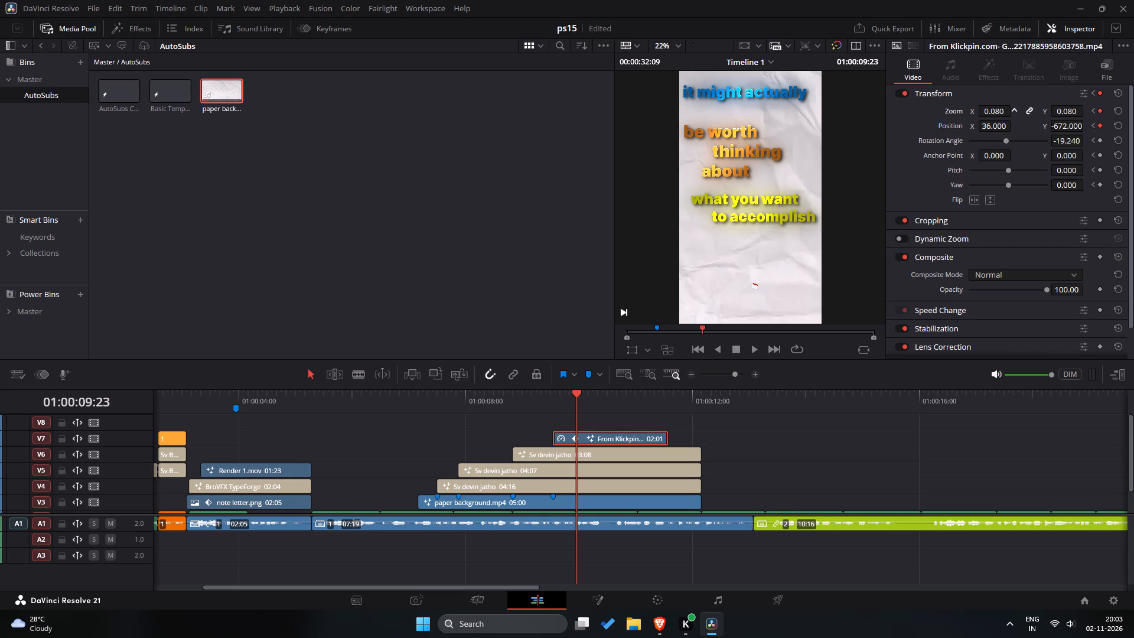
{"action": "left_click_drag", "start_coordinate": [998, 114], "coordinate": [1035, 122]}
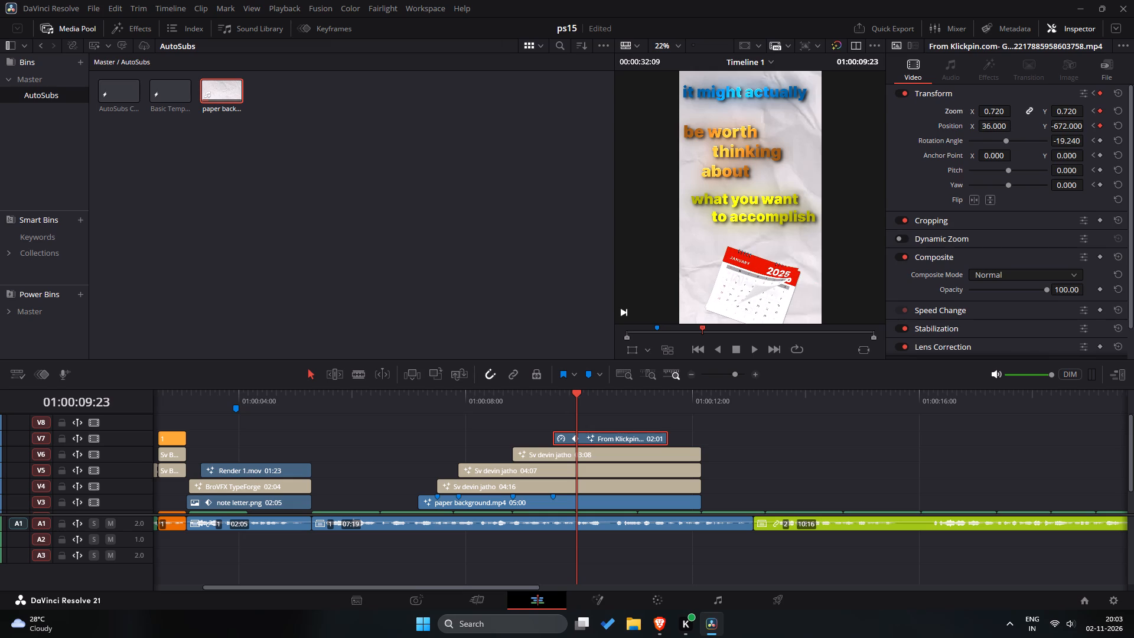
Set the calendar clip's Rotation Angle to 0 at 01:00:09:23 so it ends upright.
{"action": "left_click", "coordinate": [1007, 140]}
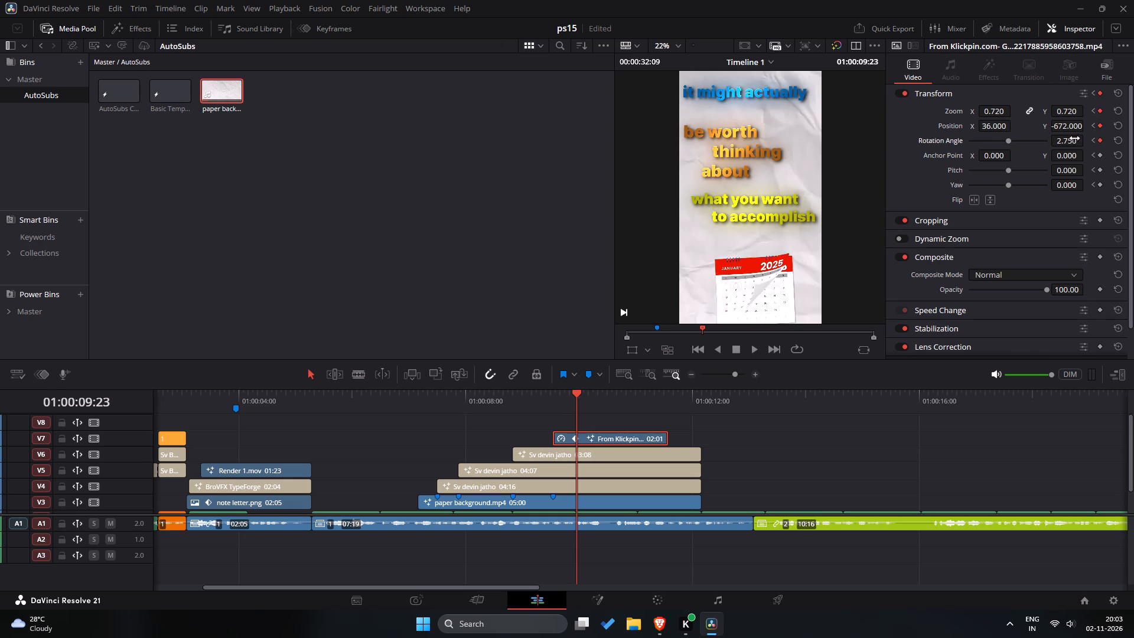
{"action": "left_click", "coordinate": [1069, 147]}
{"action": "double_click", "coordinate": [1066, 142]}
{"action": "key", "text": "0"}
{"action": "key", "text": "Return"}
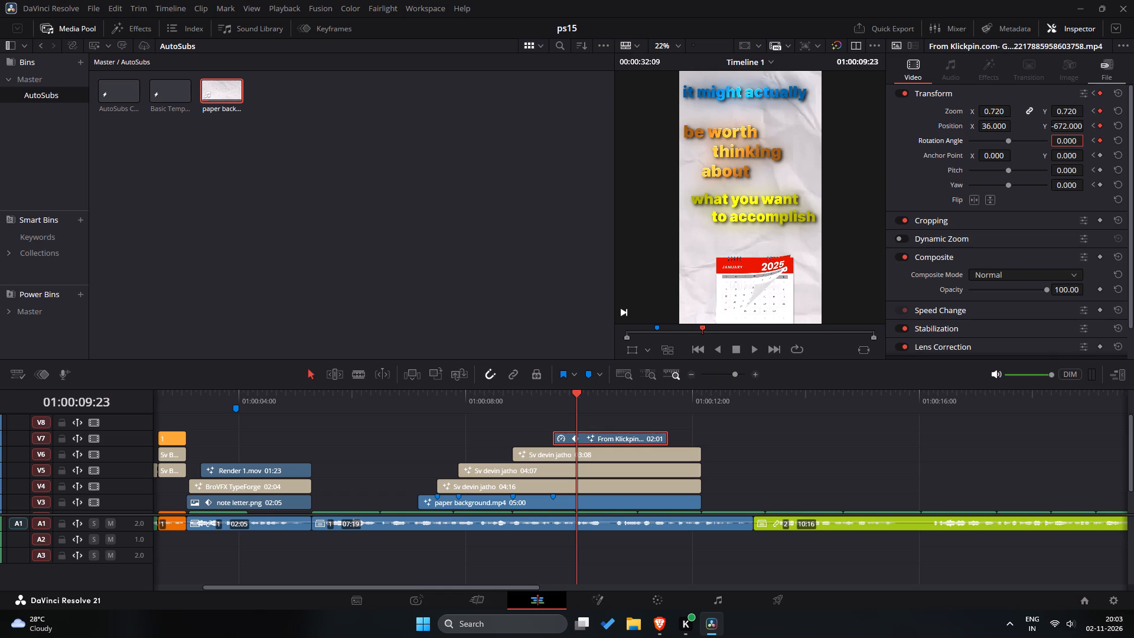
{"action": "left_click", "coordinate": [923, 175]}
Refine the calendar clip's 01:00:09:23 keyframe to Zoom 0.92 and Position Y -523, placing it just below the yellow text.
{"action": "left_click_drag", "start_coordinate": [990, 113], "coordinate": [1008, 116]}
{"action": "left_click_drag", "start_coordinate": [1058, 126], "coordinate": [1062, 126]}
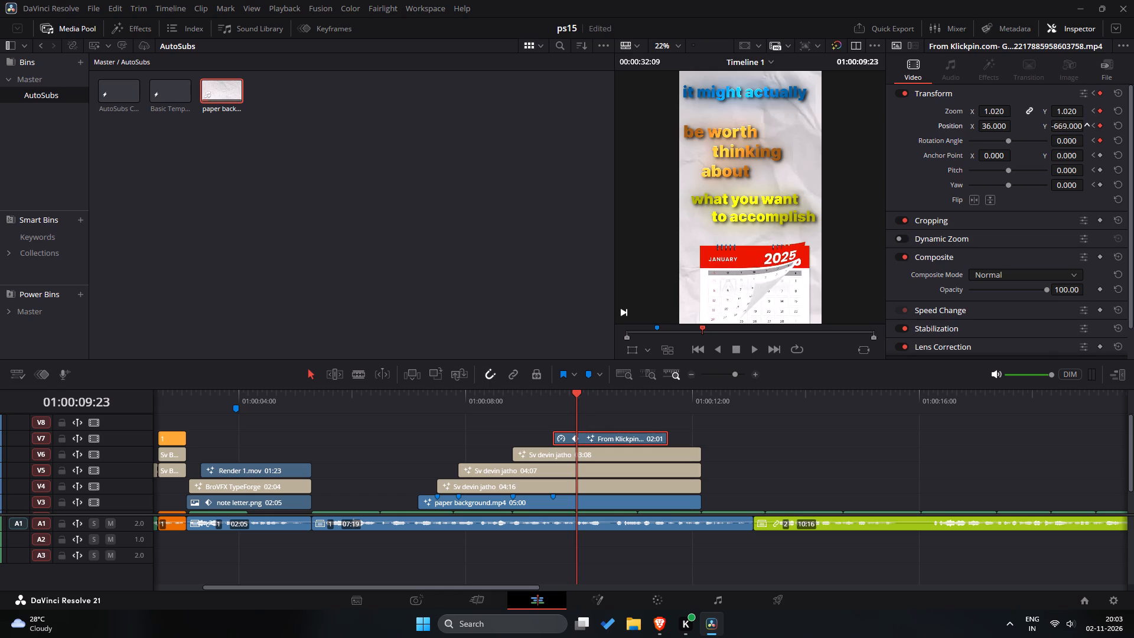
{"action": "left_click_drag", "start_coordinate": [1062, 126], "coordinate": [578, 319]}
{"action": "left_click_drag", "start_coordinate": [1001, 113], "coordinate": [1000, 113]}
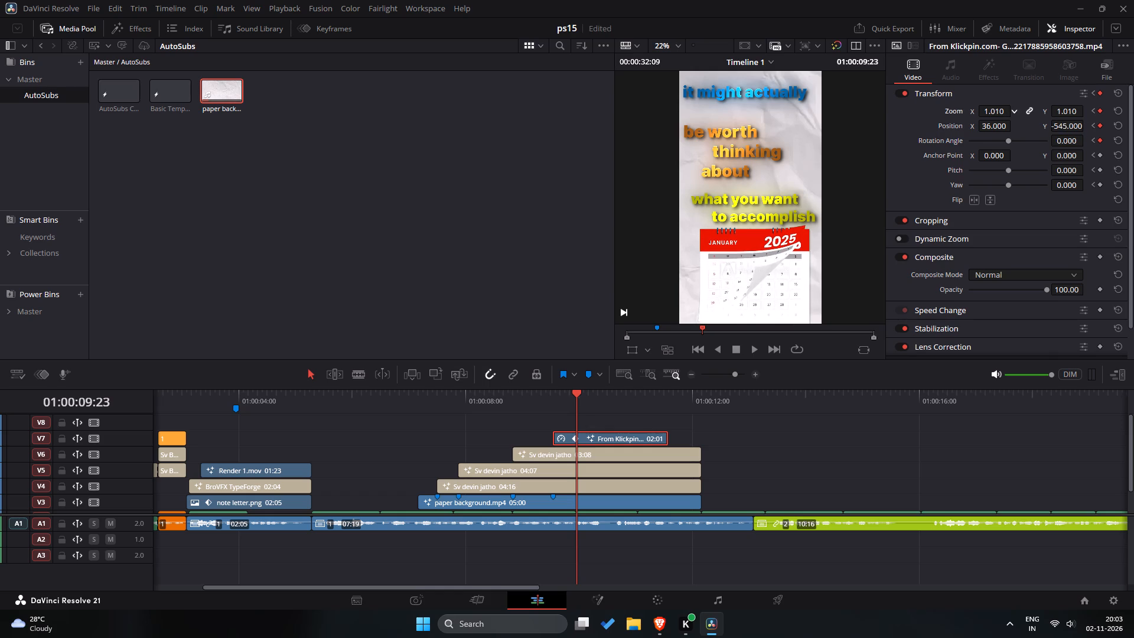
{"action": "left_click_drag", "start_coordinate": [1000, 113], "coordinate": [995, 113]}
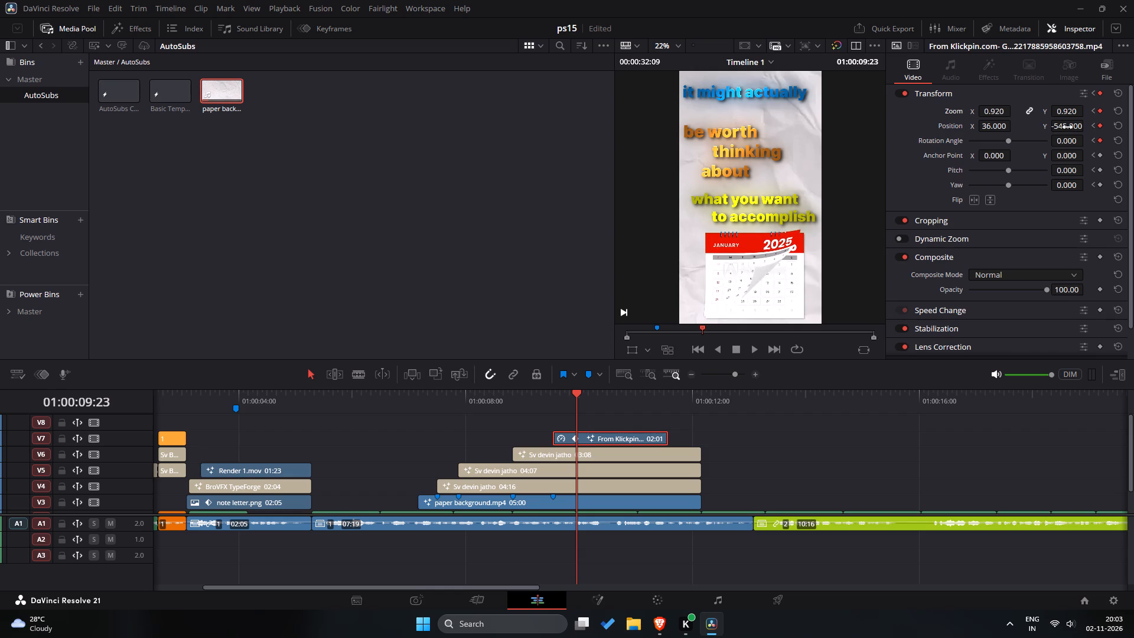
{"action": "left_click_drag", "start_coordinate": [1067, 127], "coordinate": [1074, 130]}
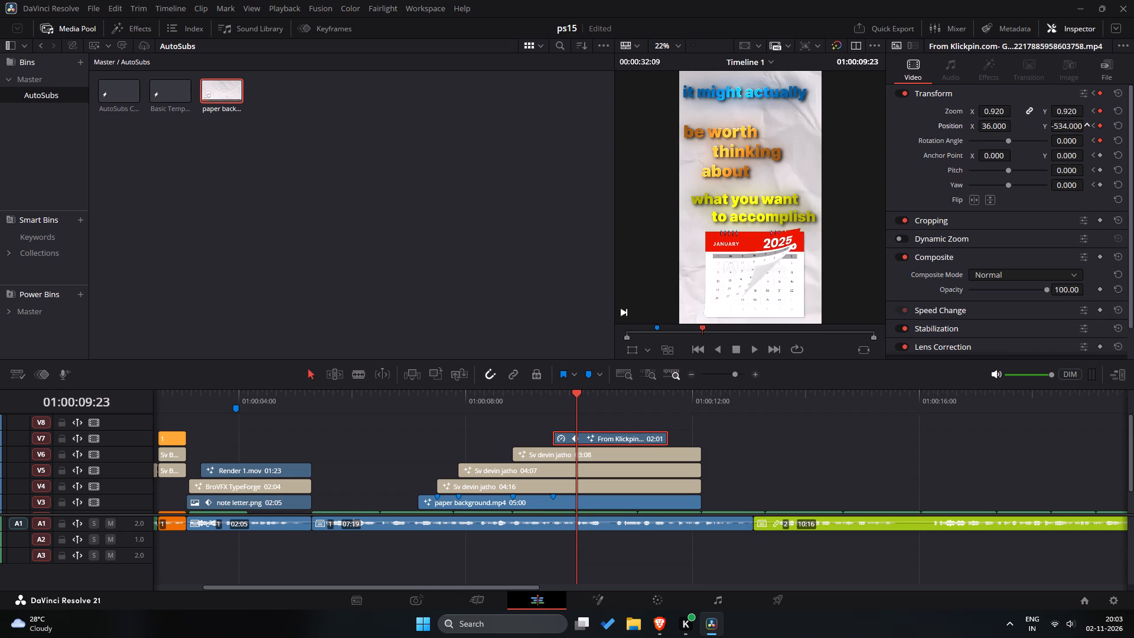
{"action": "left_click_drag", "start_coordinate": [1074, 130], "coordinate": [1080, 133]}
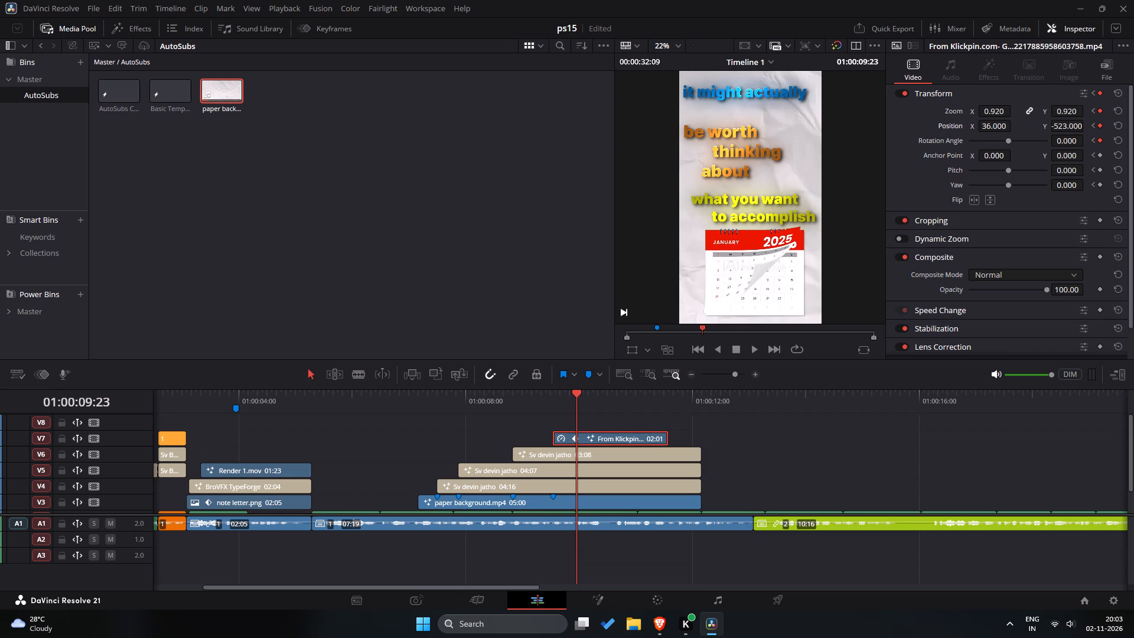
Play the paper background section through the calendar clip to check the calendar's entrance animation and its timing with the text.
{"action": "left_click_drag", "start_coordinate": [578, 399], "coordinate": [442, 405]}
{"action": "key", "text": "space"}
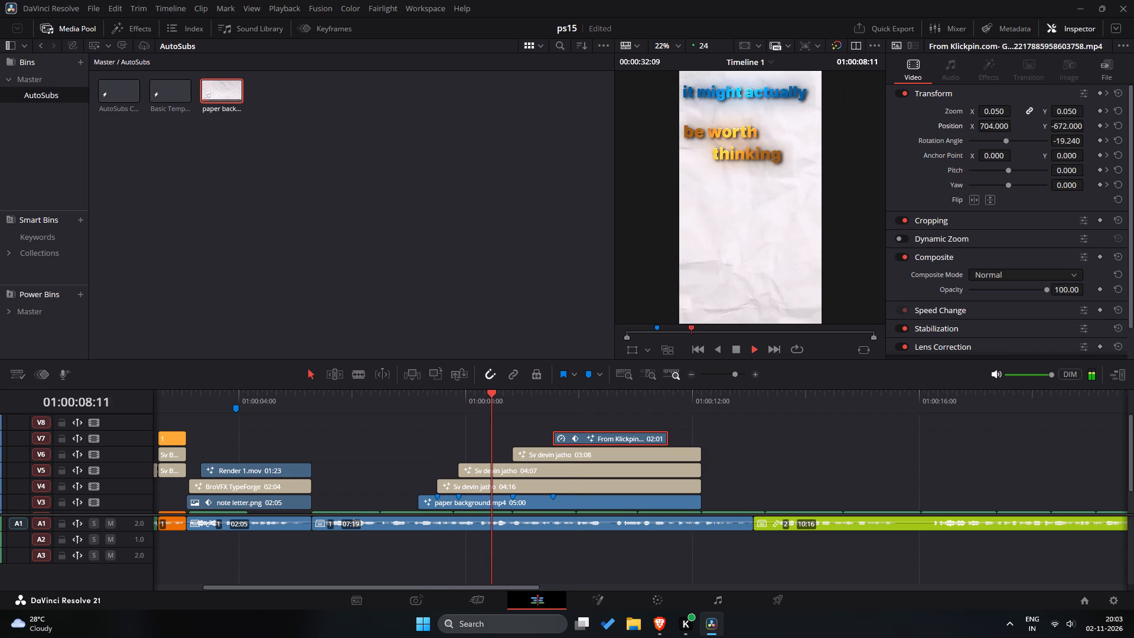
{"action": "key", "text": "space"}
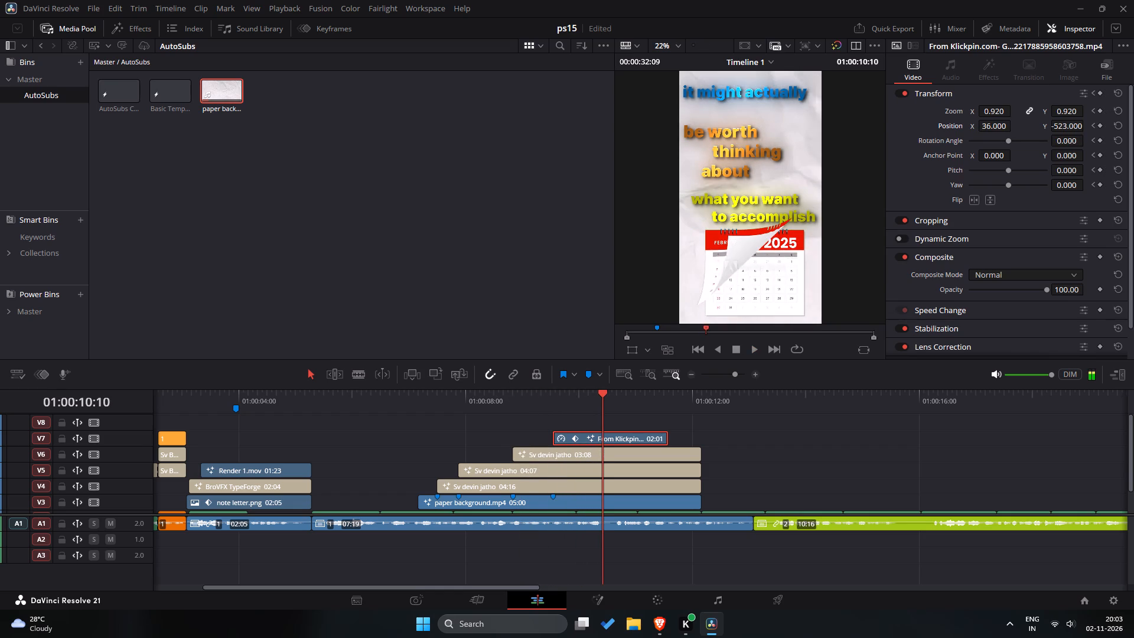
{"action": "key", "text": "space"}
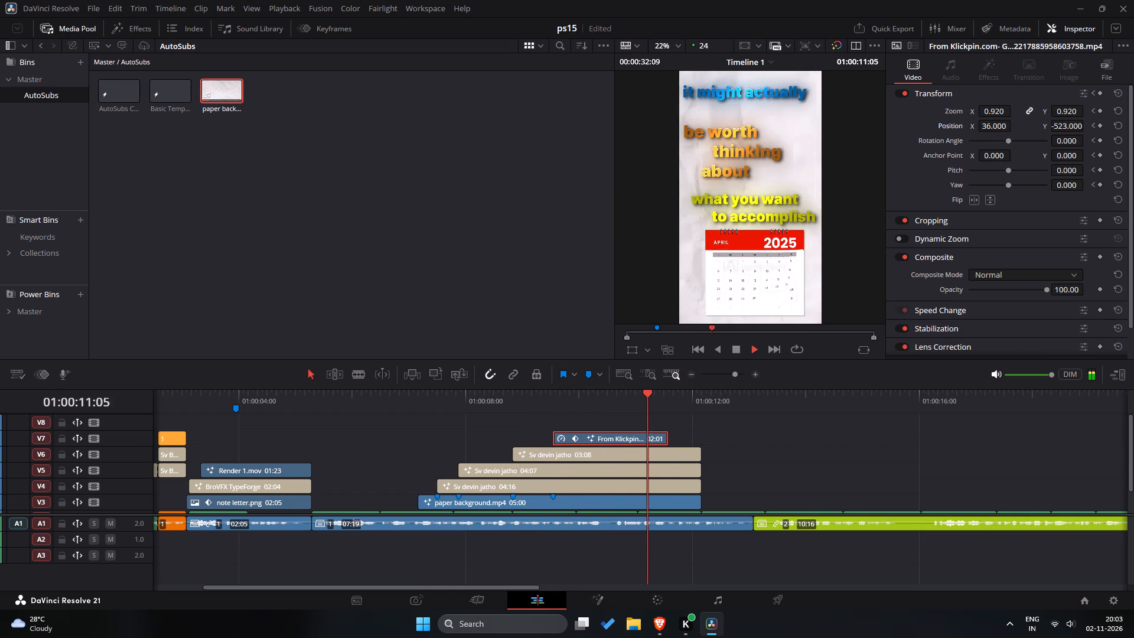
{"action": "key", "text": "space"}
{"action": "key", "text": "space"}
{"action": "key", "text": "space"}
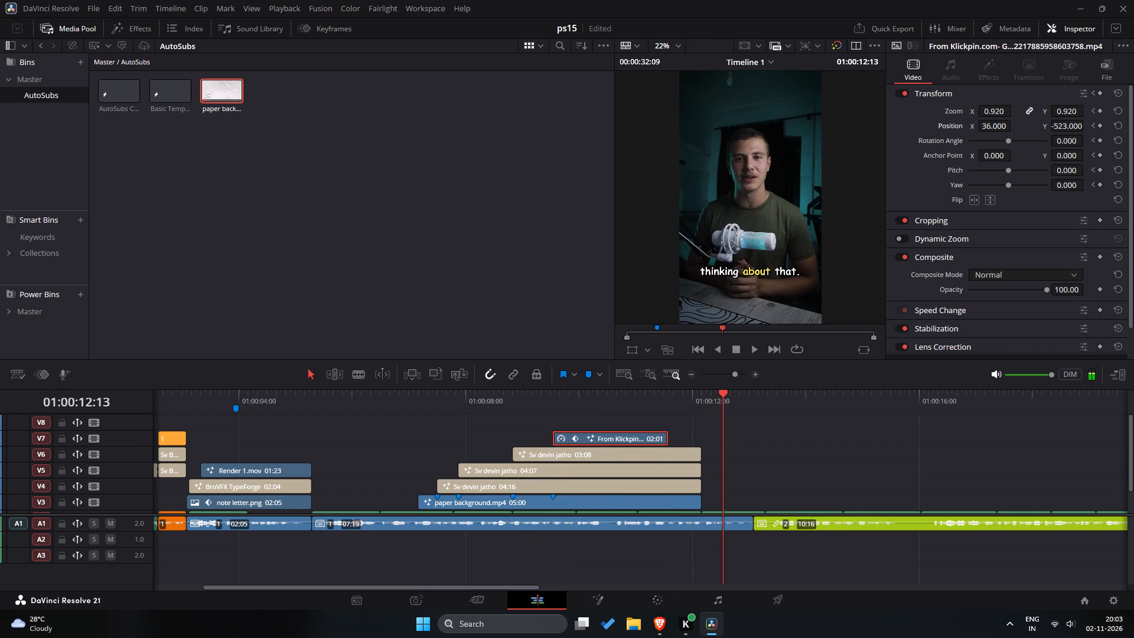
{"action": "left_click_drag", "start_coordinate": [707, 400], "coordinate": [519, 414]}
{"action": "key", "text": "space"}
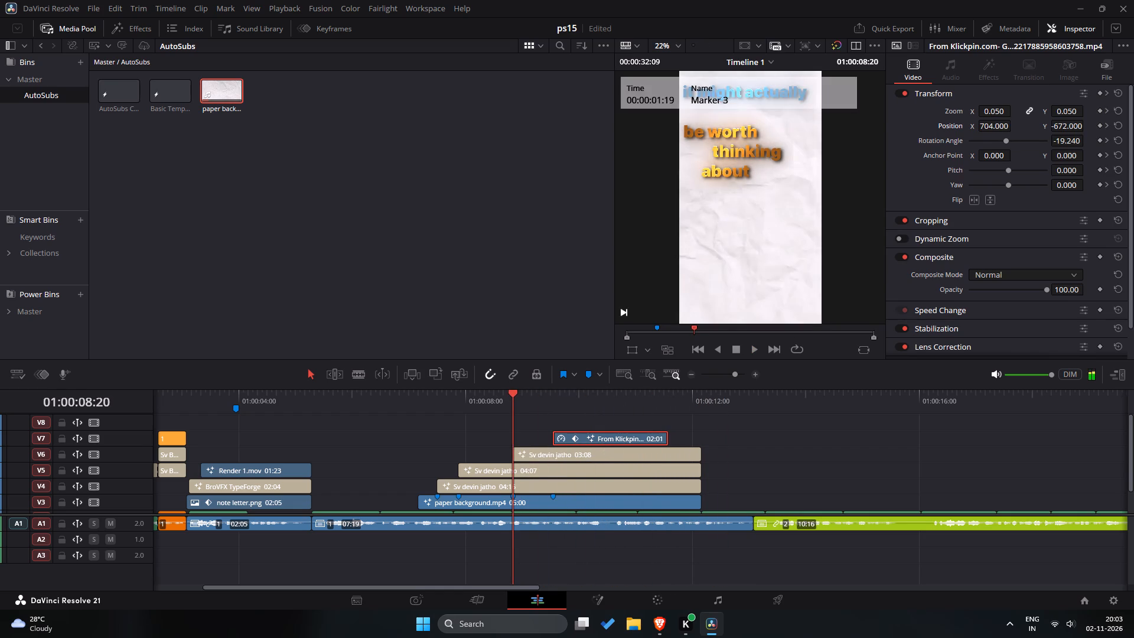
{"action": "key", "text": "space"}
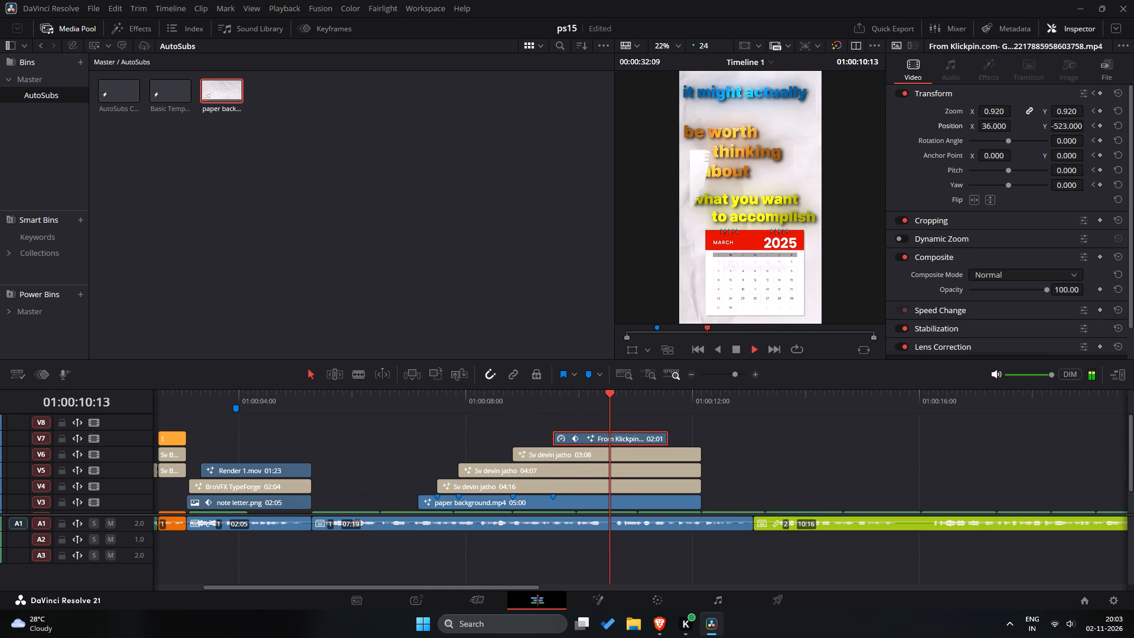
{"action": "key", "text": "space"}
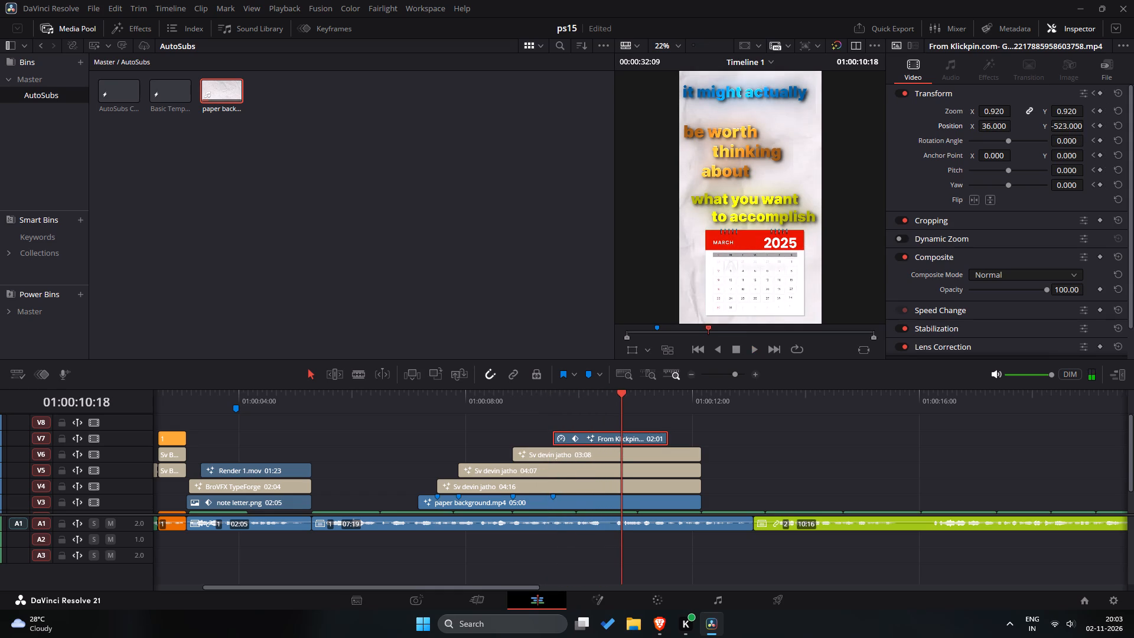
Split the calendar, three text and paper background clips at 01:00:10:18 and delete the portions after the cut.
{"action": "scroll", "coordinate": [727, 430], "scroll_direction": "down", "scroll_amount": 1}
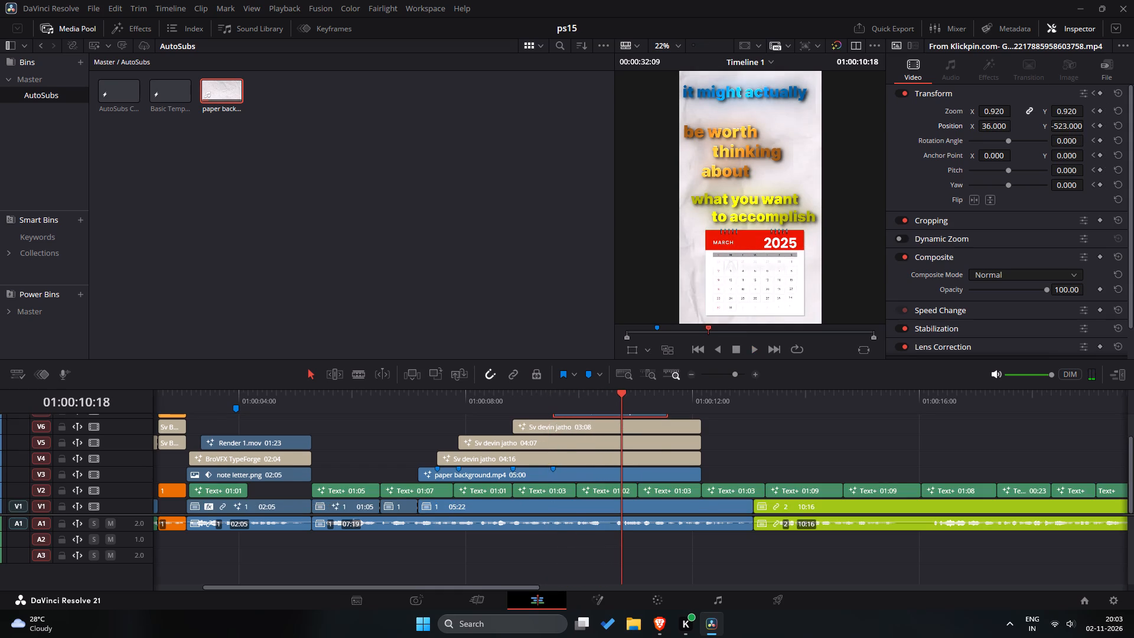
{"action": "scroll", "coordinate": [727, 430], "scroll_direction": "up", "scroll_amount": 1}
{"action": "left_click_drag", "start_coordinate": [737, 435], "coordinate": [650, 492]}
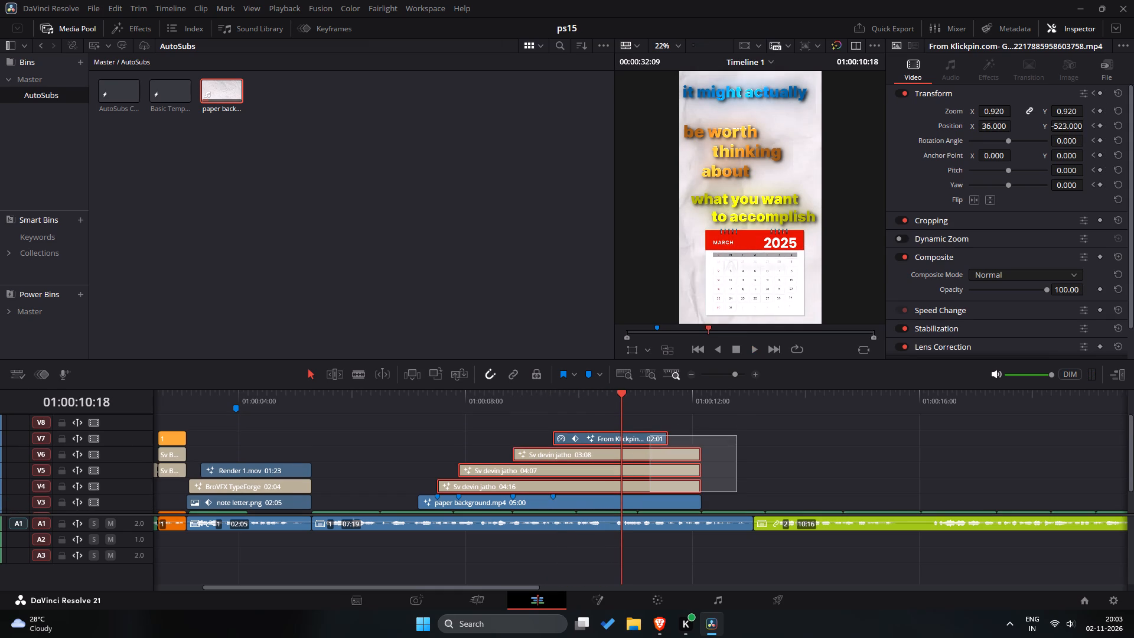
{"action": "left_click_drag", "start_coordinate": [650, 492], "coordinate": [650, 502]}
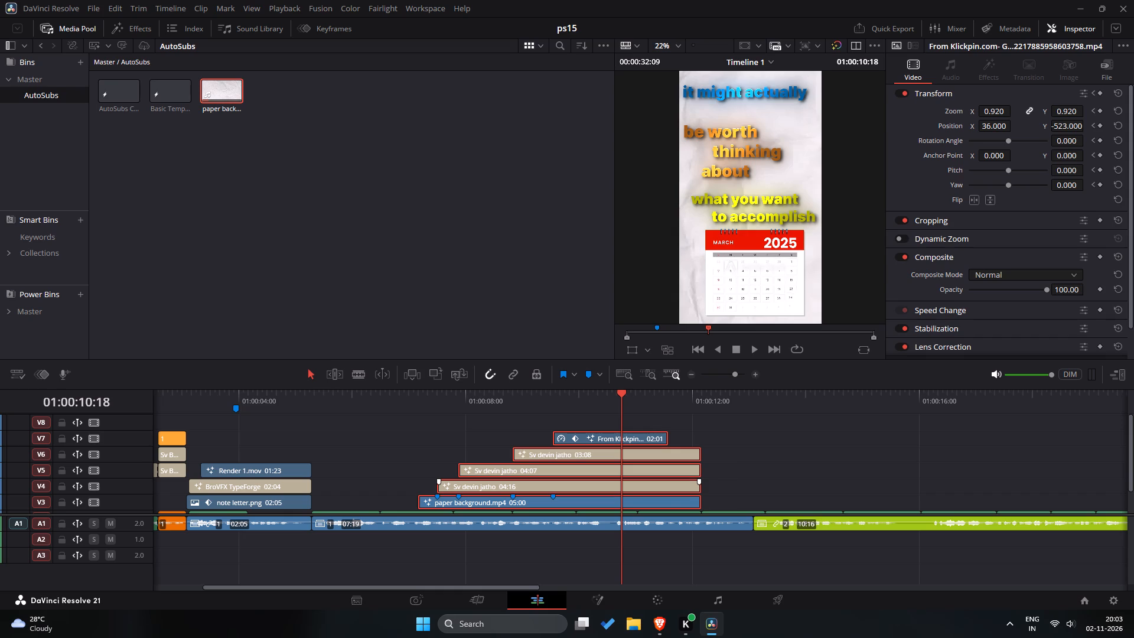
{"action": "key", "text": "ctrl+b"}
{"action": "left_click", "coordinate": [744, 427]}
{"action": "left_click_drag", "start_coordinate": [744, 427], "coordinate": [673, 457]}
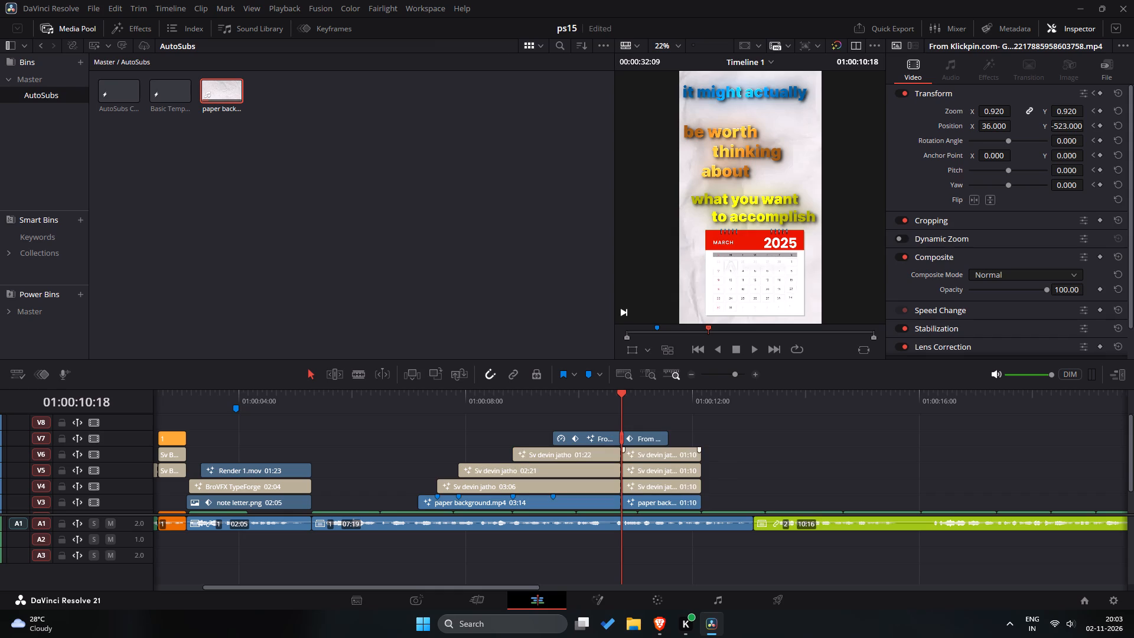
{"action": "left_click_drag", "start_coordinate": [768, 427], "coordinate": [658, 501]}
{"action": "key", "text": "BackSpace"}
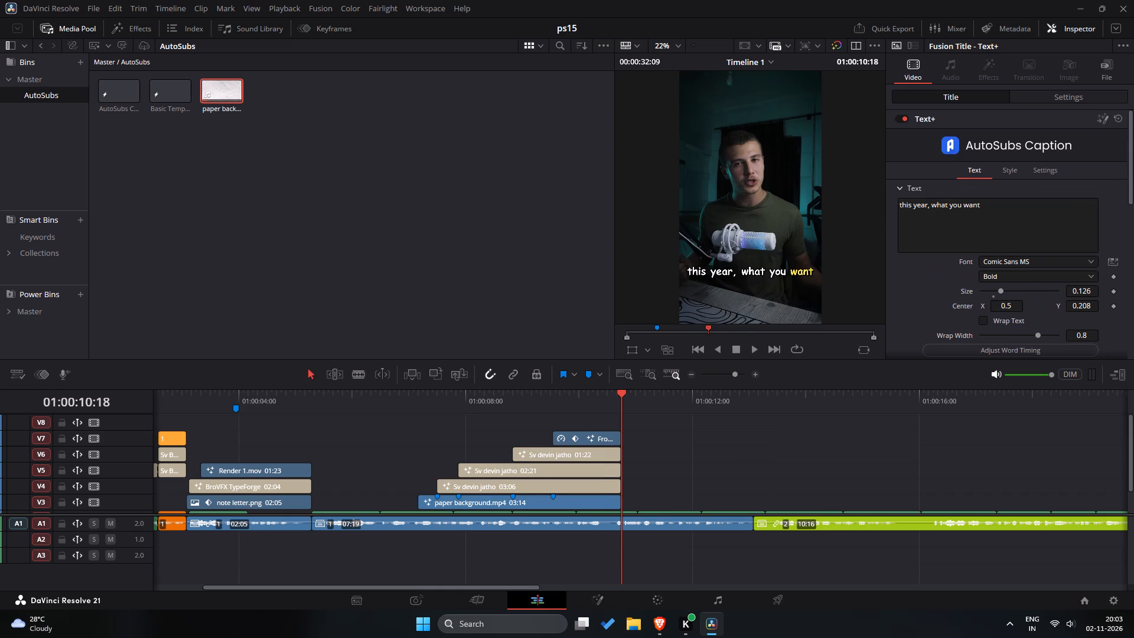
Play the trimmed paper background section, and the timeline from its start, to check the cut and the animation timing against the speech.
{"action": "left_click_drag", "start_coordinate": [619, 392], "coordinate": [441, 415]}
{"action": "key", "text": "space"}
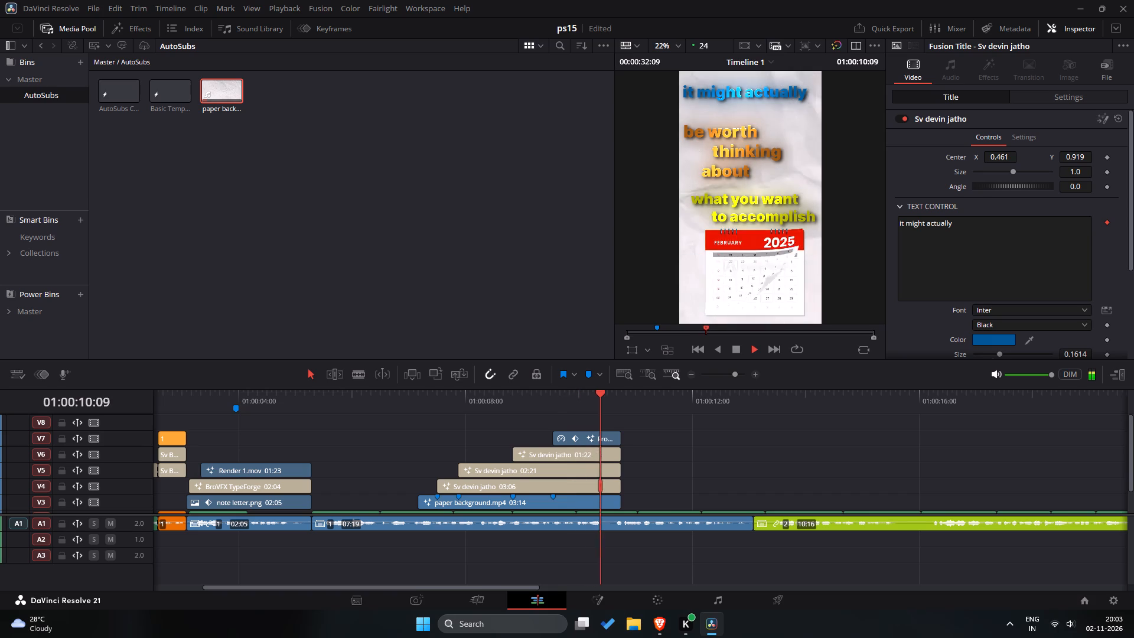
{"action": "scroll", "coordinate": [623, 425], "scroll_direction": "down", "scroll_amount": 2}
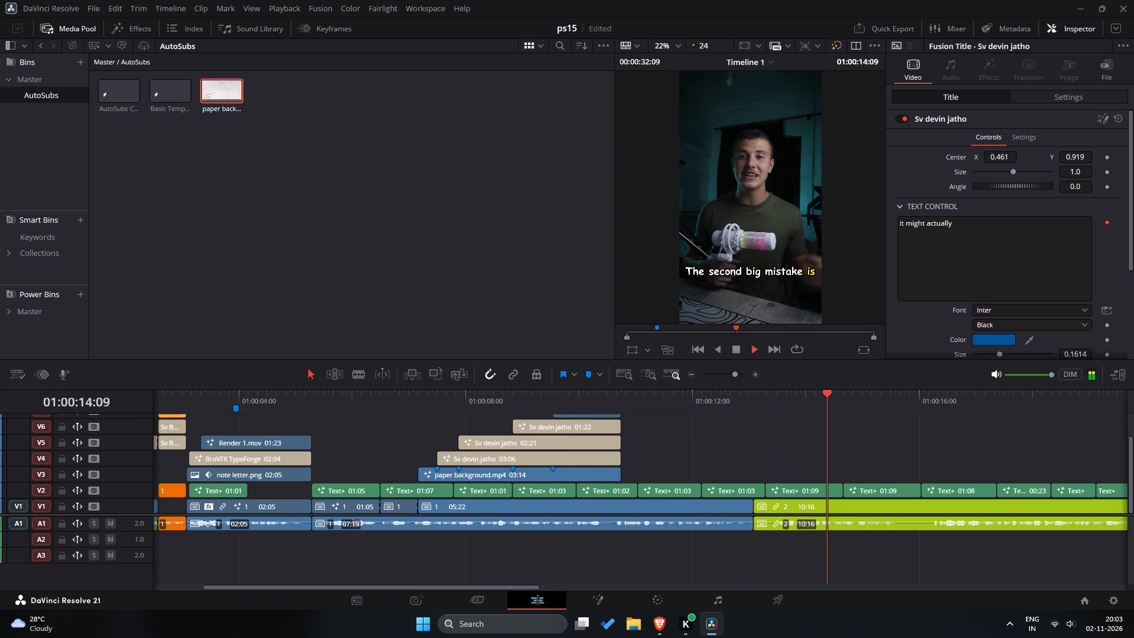
{"action": "key", "text": "space"}
{"action": "left_click_drag", "start_coordinate": [855, 399], "coordinate": [129, 457]}
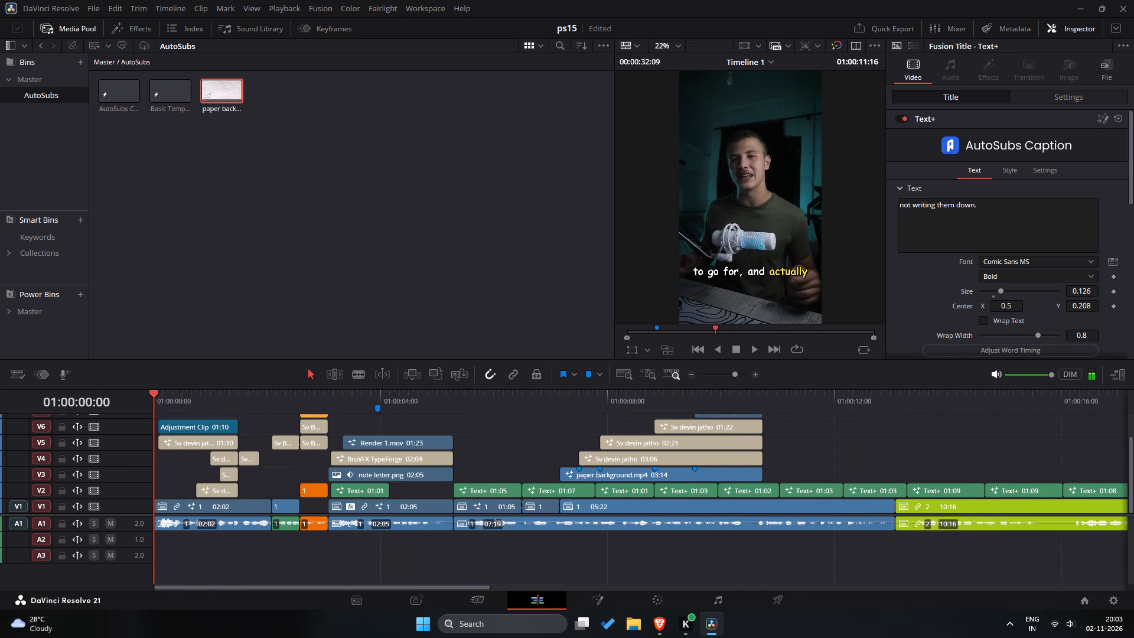
{"action": "left_click_drag", "start_coordinate": [129, 457], "coordinate": [62, 458]}
{"action": "key", "text": "space"}
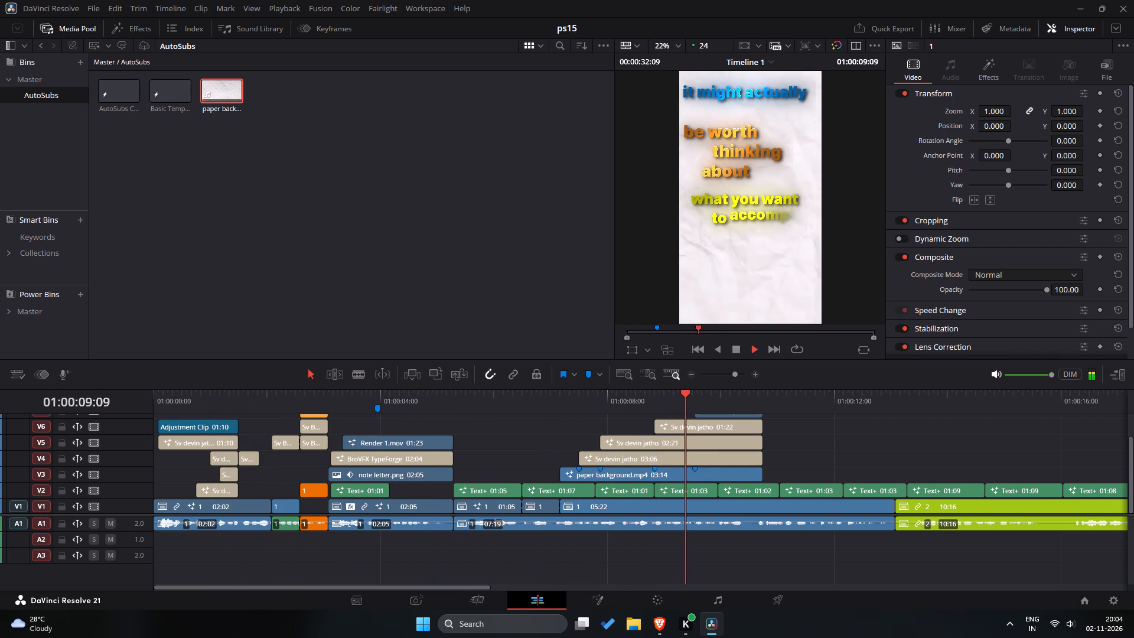
{"action": "key", "text": "space"}
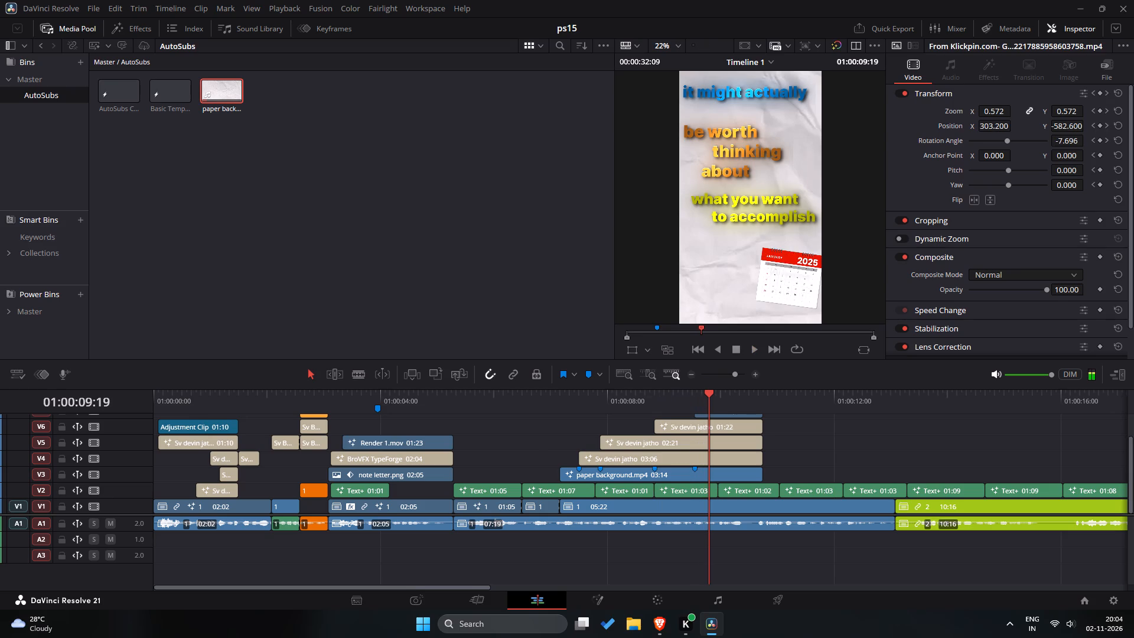